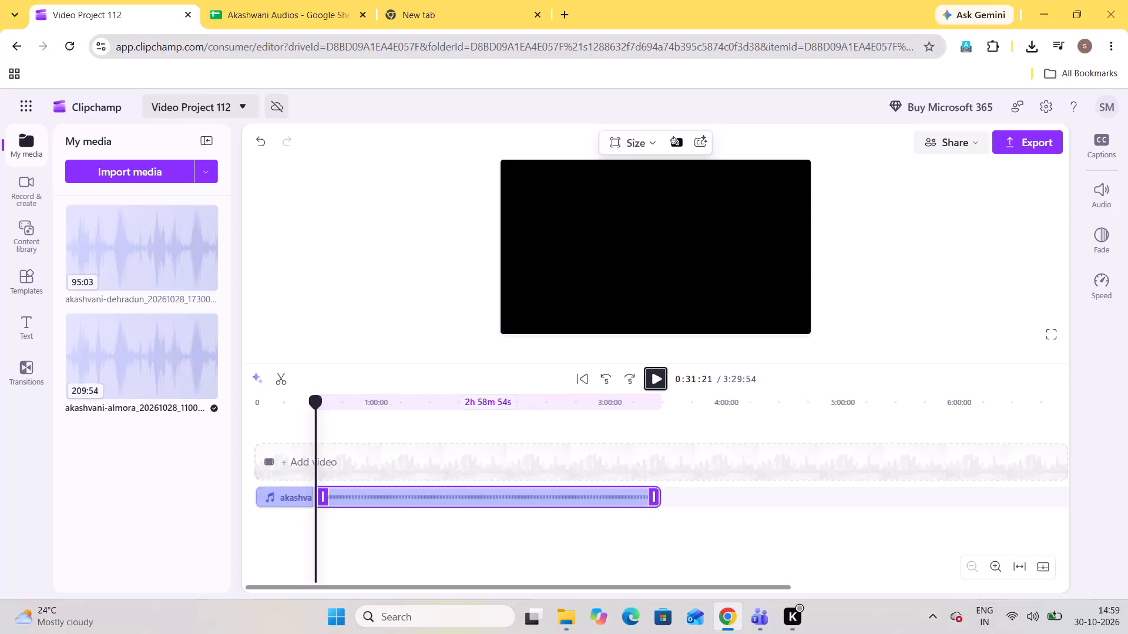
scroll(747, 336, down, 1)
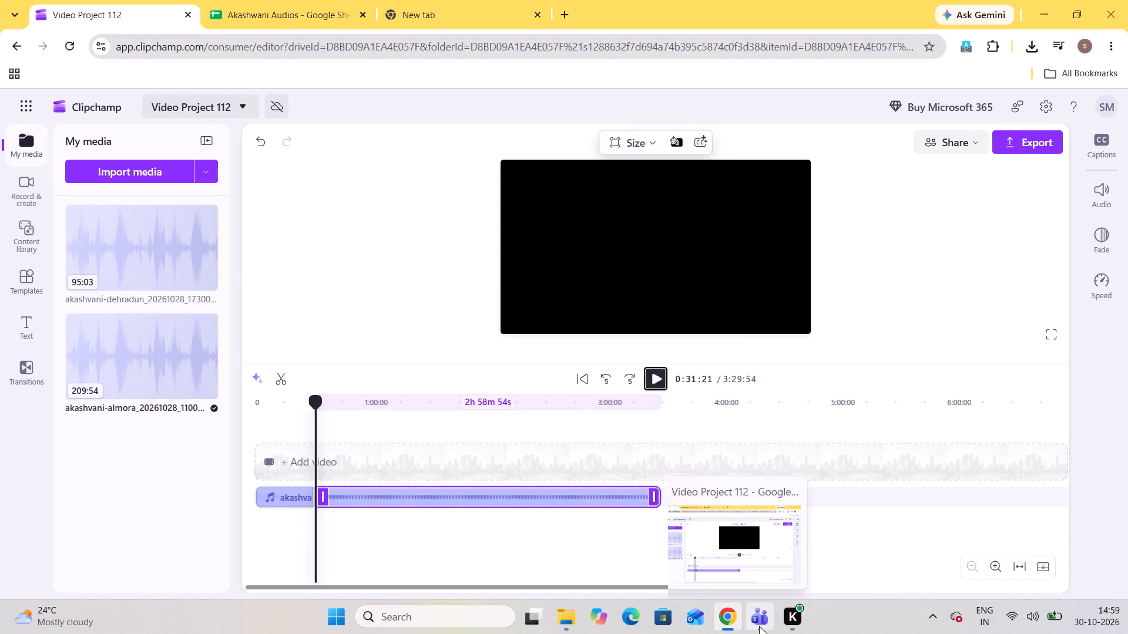
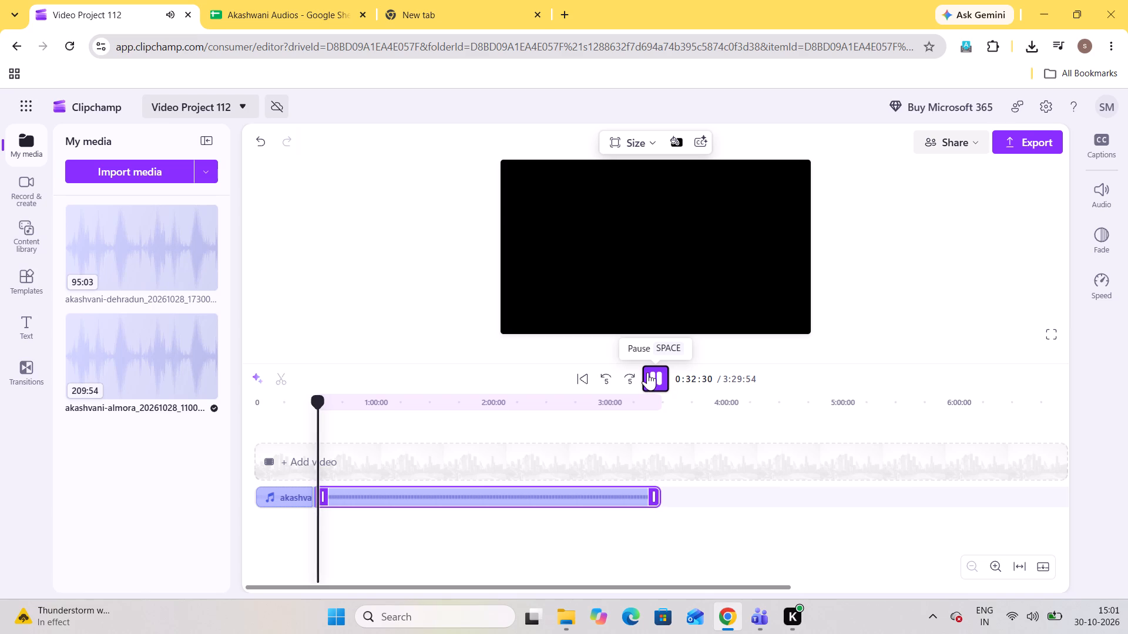
Raise the volume of the long audio segment on the timeline to 186%.
click(648, 372)
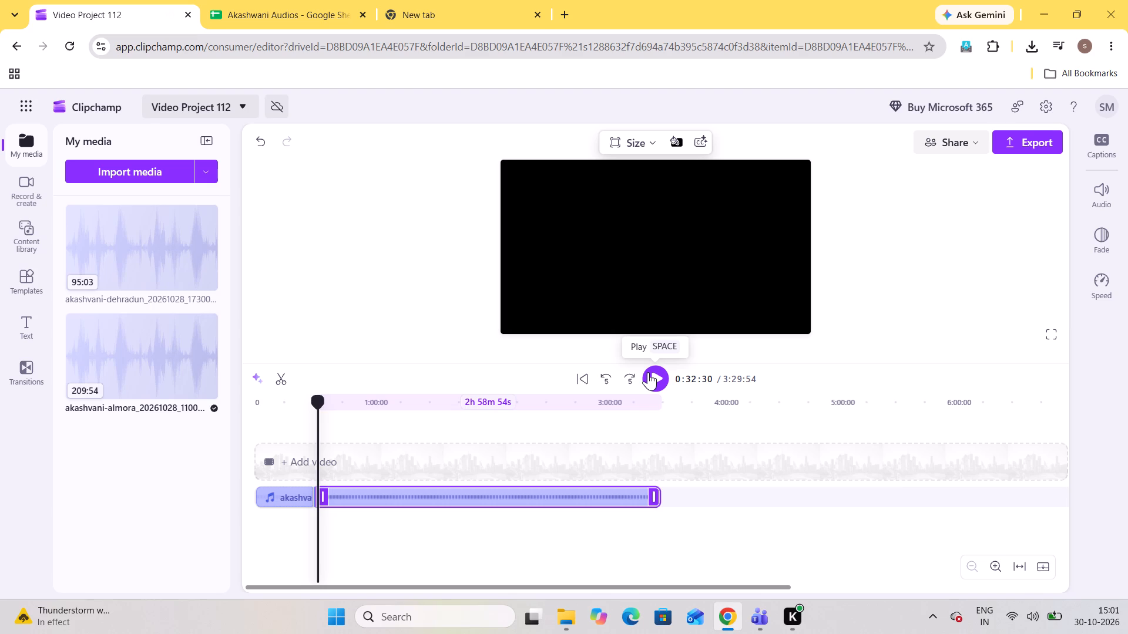
click(648, 372)
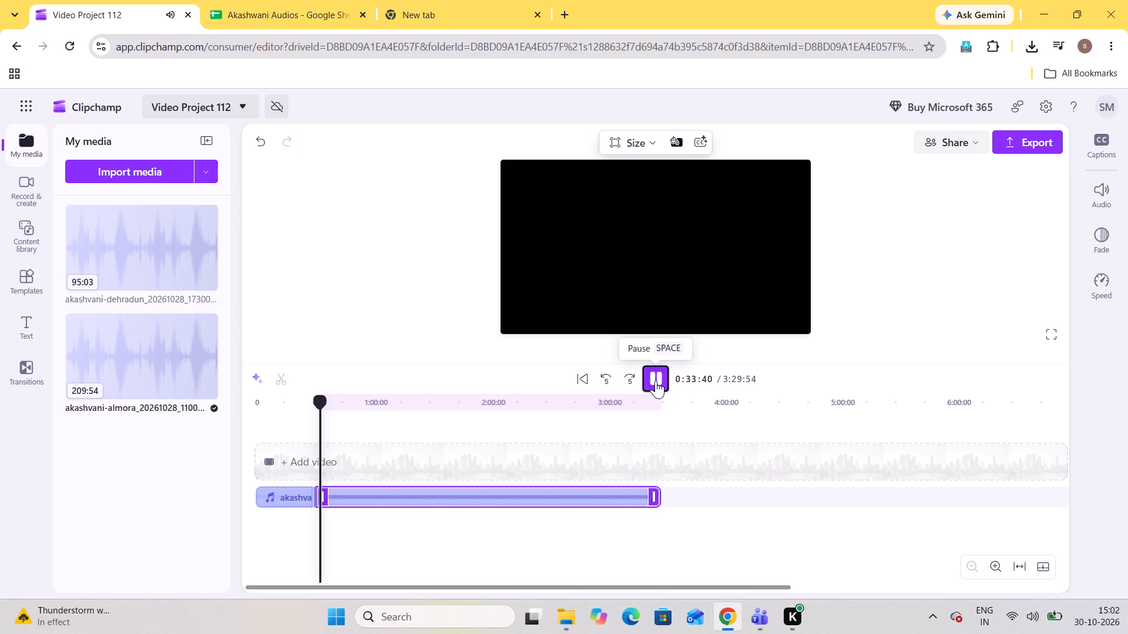
click(1103, 194)
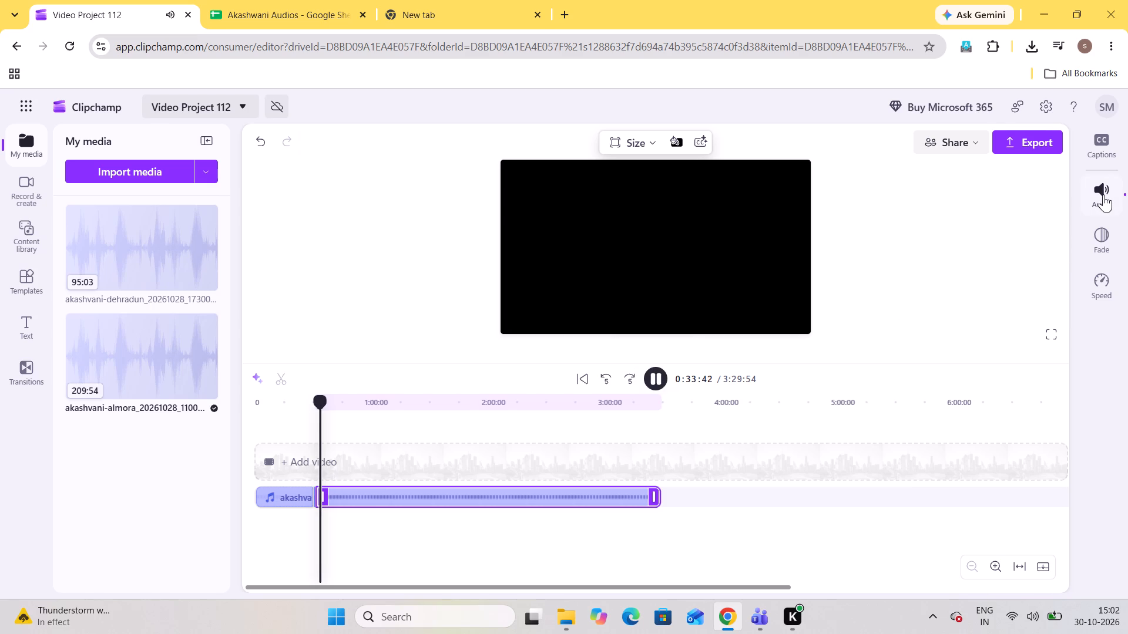
click(1032, 204)
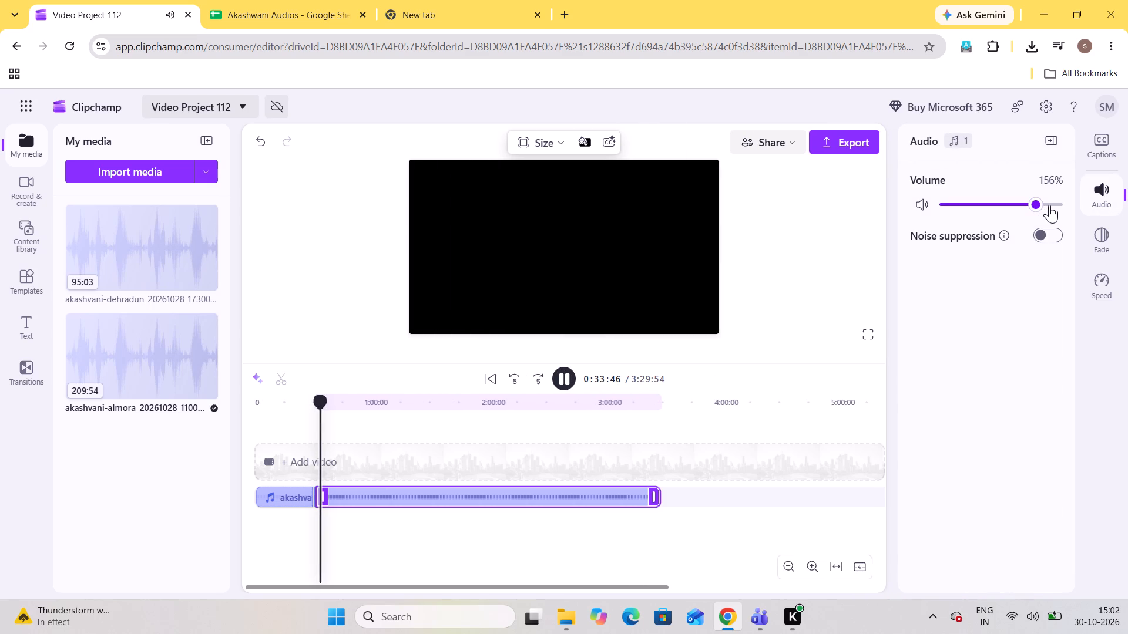
click(1049, 205)
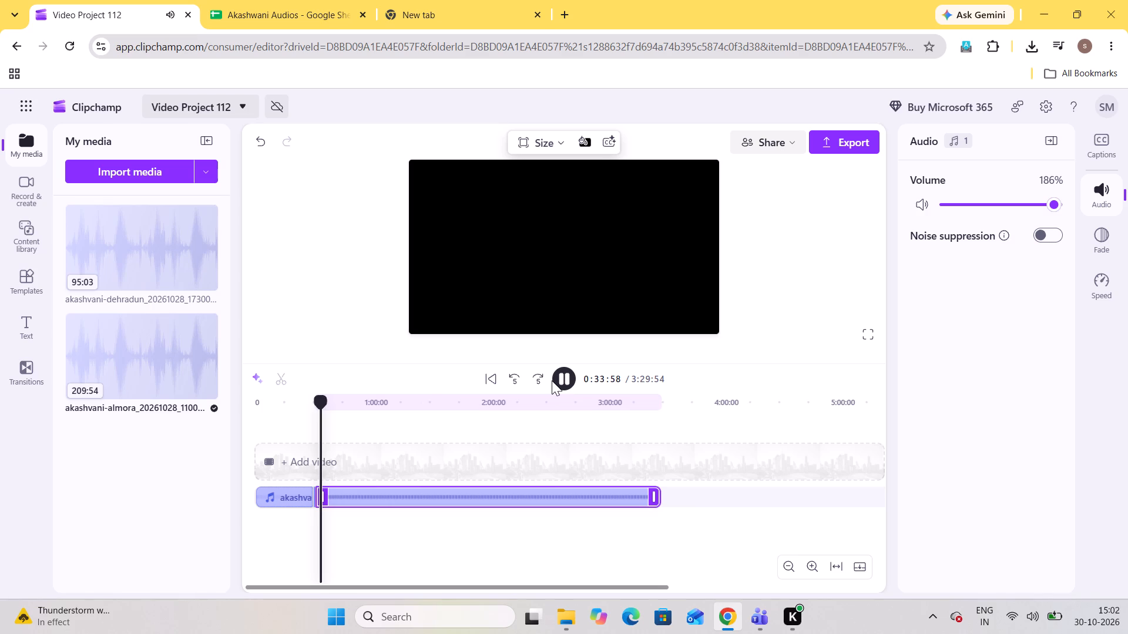
Find the end of the song by playback and split the long audio segment at 0:36:06.
click(326, 412)
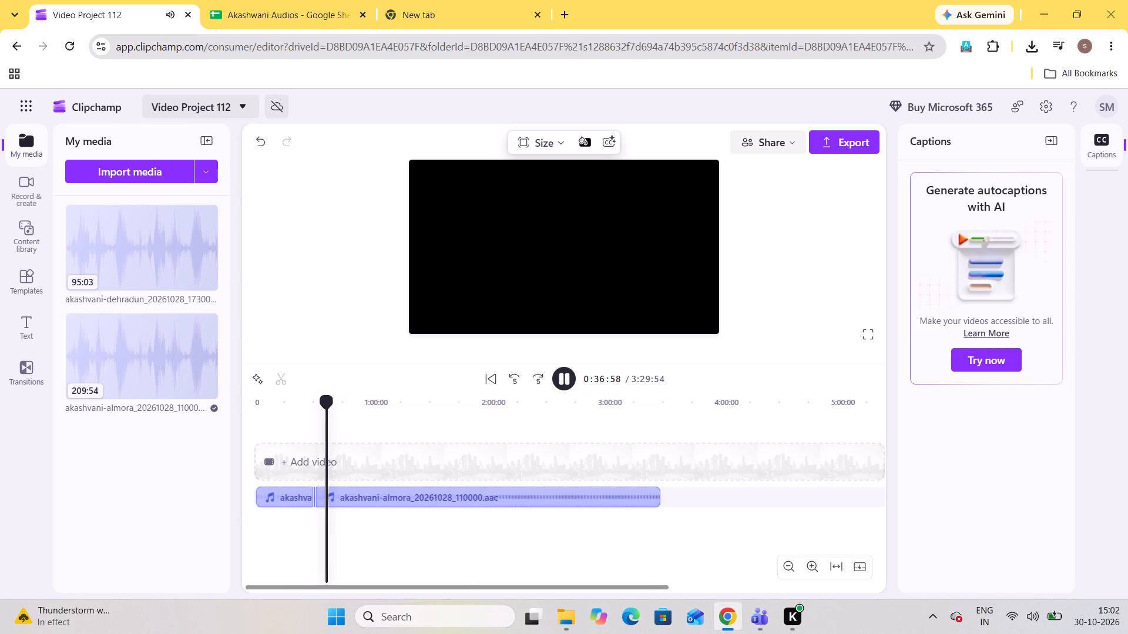
click(323, 411)
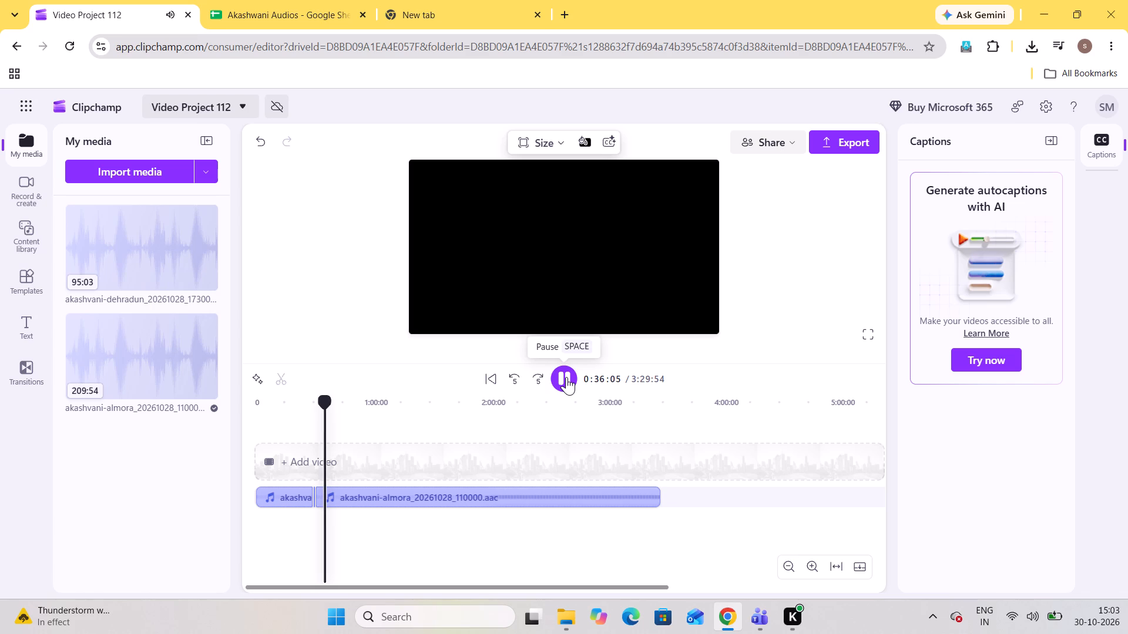
click(566, 377)
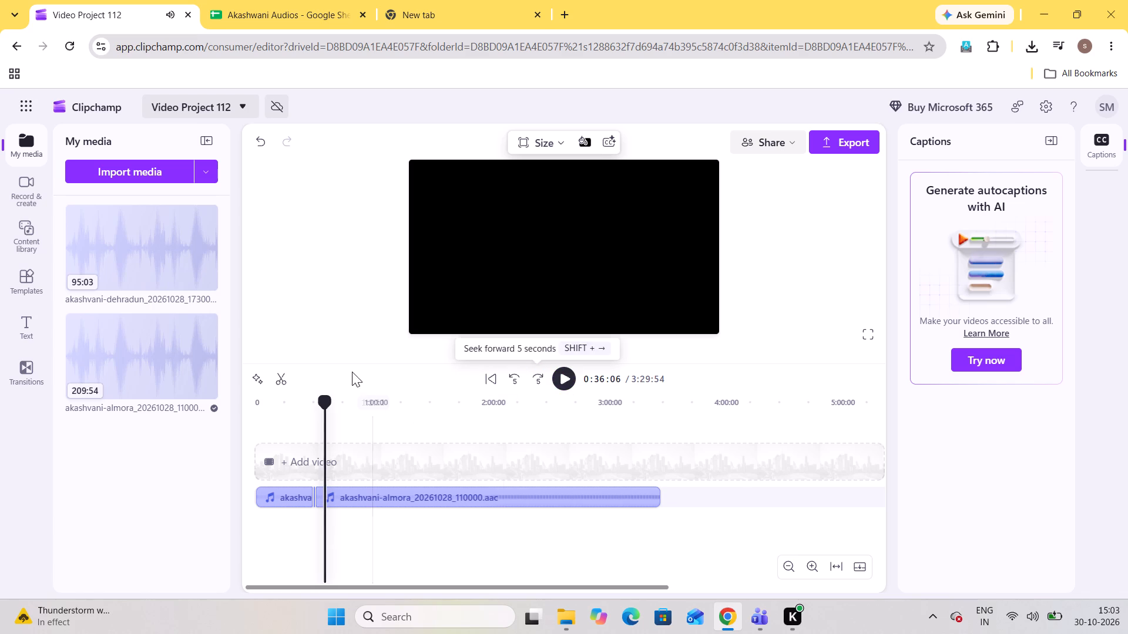
click(277, 367)
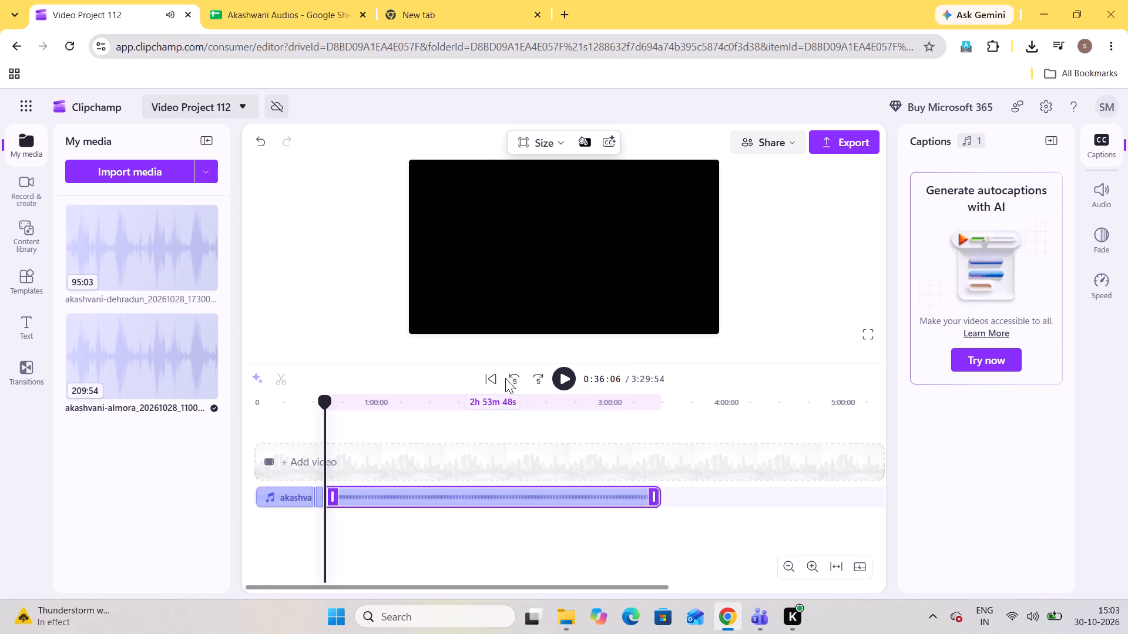
Replay the song from about 0:32:24 and set the export file name's title after "sathi-" to "kesi lege che lutaa".
drag(323, 402, 317, 402)
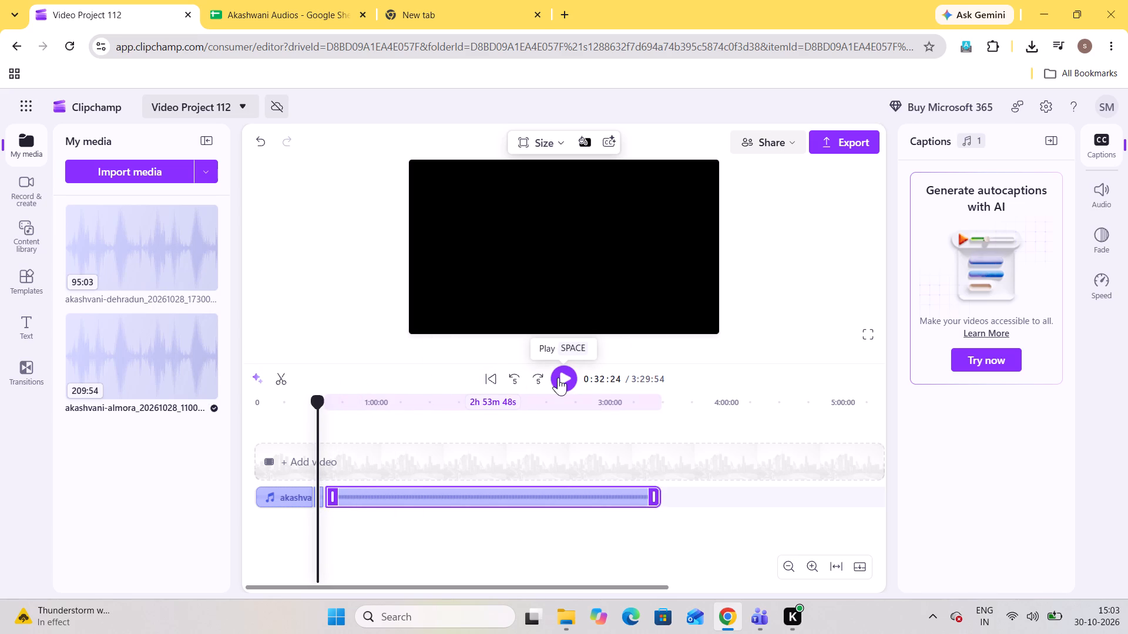
click(558, 377)
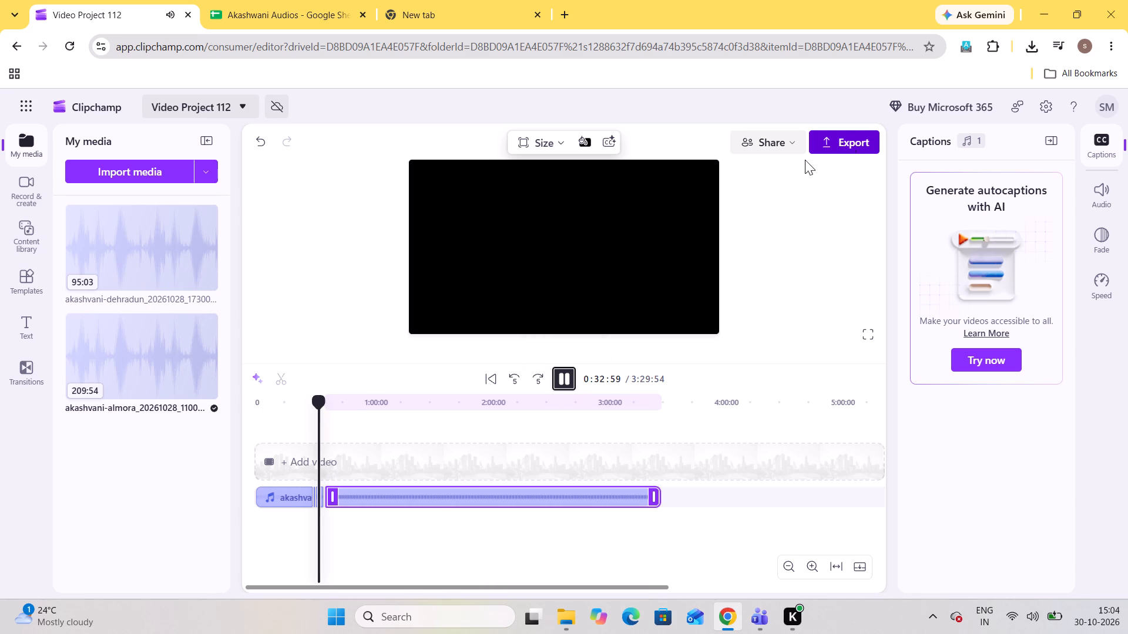
click(514, 372)
click(514, 372)
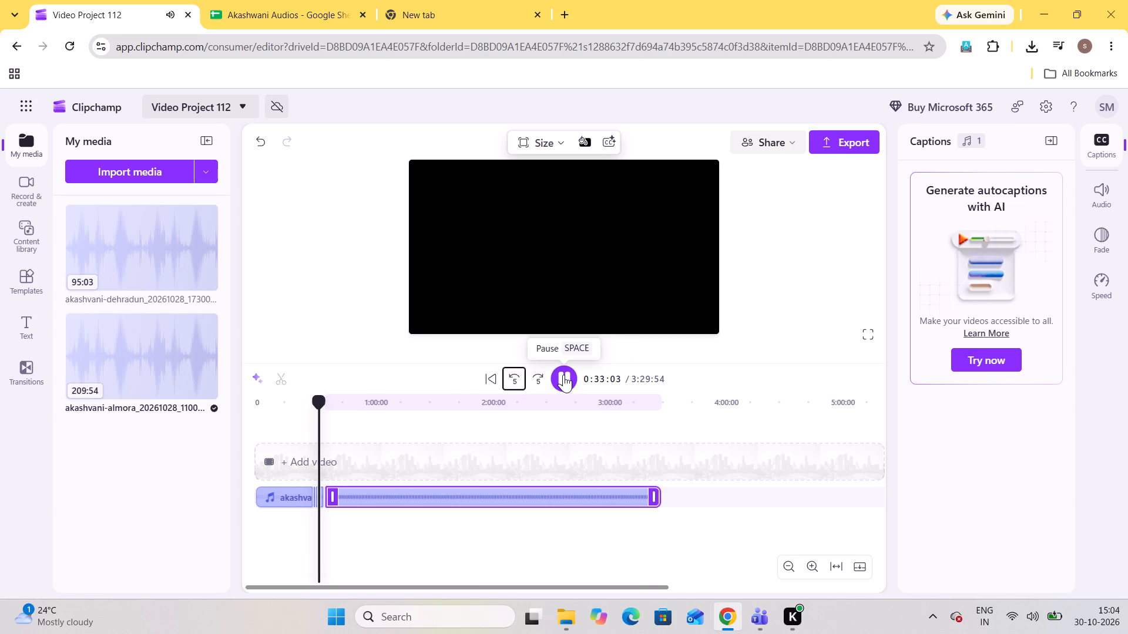
click(851, 146)
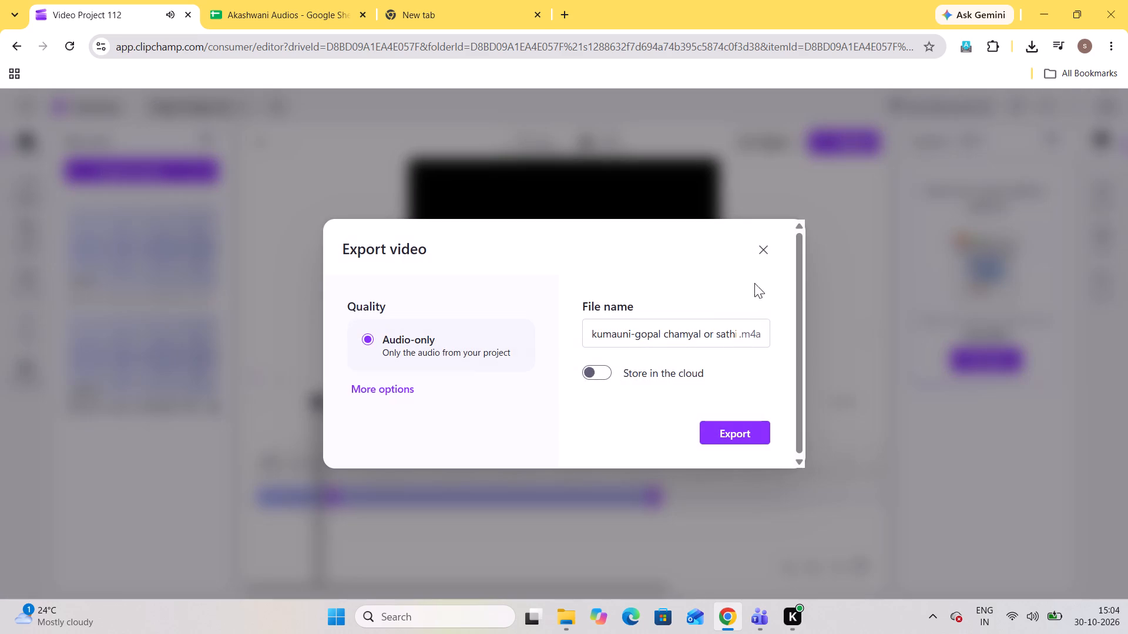
click(729, 330)
key(Right)
key(Right)
key(Right)
key(Right)
key(Right)
key(Right)
key(Right)
key(Right)
key(Right)
key(Right)
key(Right)
key(Right)
key(Right)
key(Right)
key(Right)
key(Right)
key(Right)
key(Right)
key(Right)
key(Right)
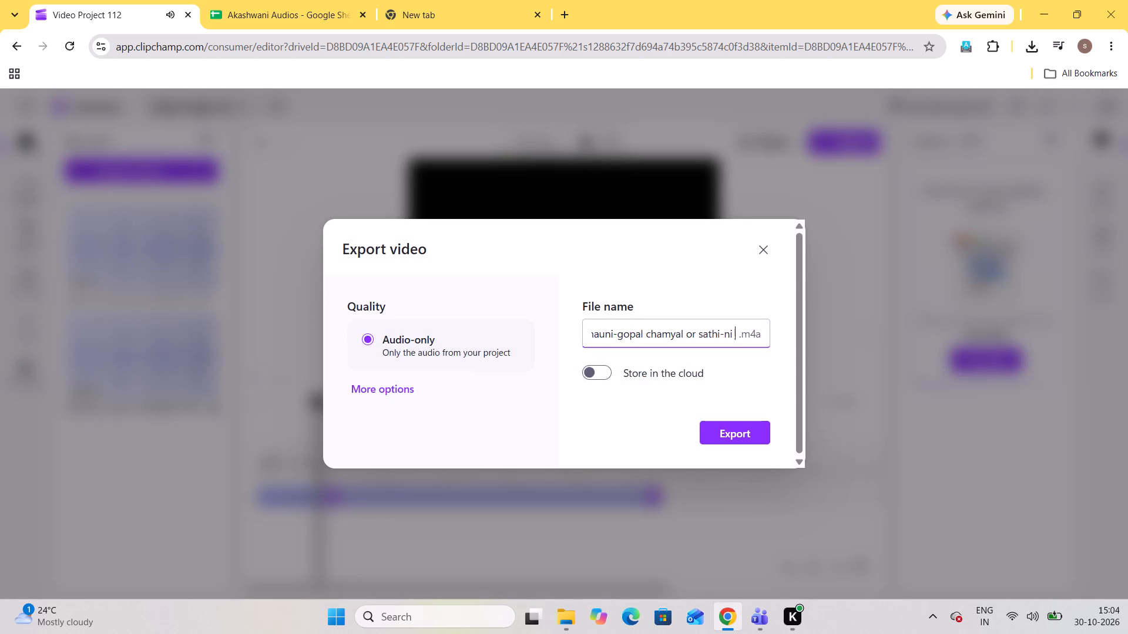
key(BackSpace)
key(BackSpace)
key(BackSpace)
key(BackSpace)
key(BackSpace)
key(BackSpace)
key(BackSpace)
key(BackSpace)
key(BackSpace)
key(BackSpace)
key(BackSpace)
key(BackSpace)
key(BackSpace)
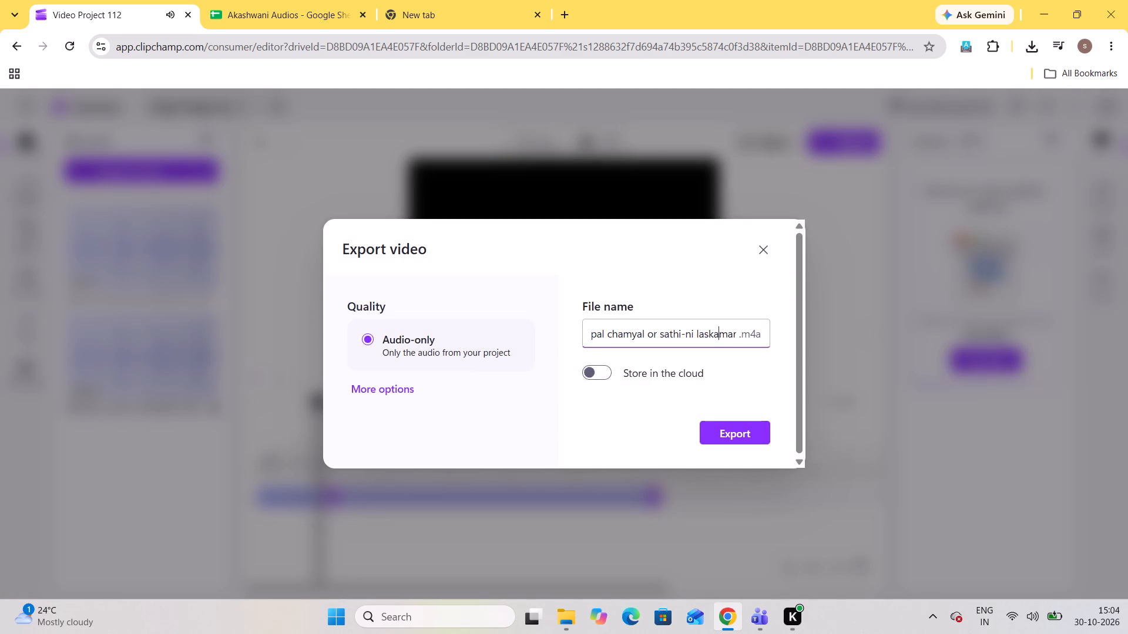
key(BackSpace)
key(BackSpace)
key(BackSpace)
key(BackSpace)
key(BackSpace)
key(BackSpace)
key(BackSpace)
key(BackSpace)
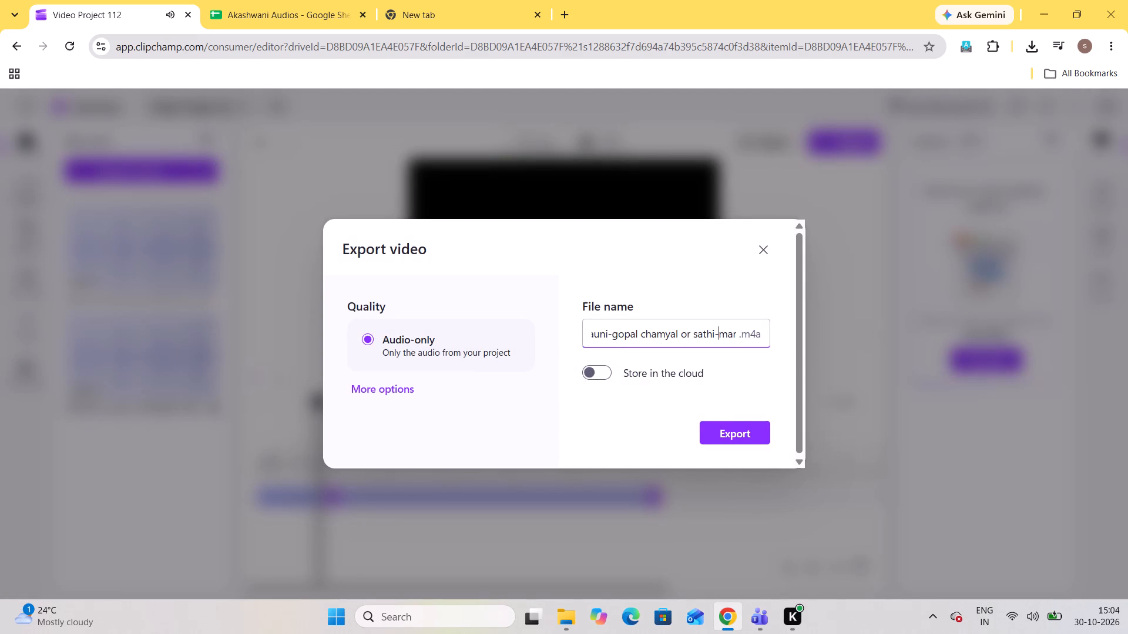
key(Delete)
key(Delete)
key(Delete)
key(Delete)
key(Delete)
key(Delete)
key(Delete)
key(Delete)
key(Delete)
key(Delete)
key(Delete)
key(Delete)
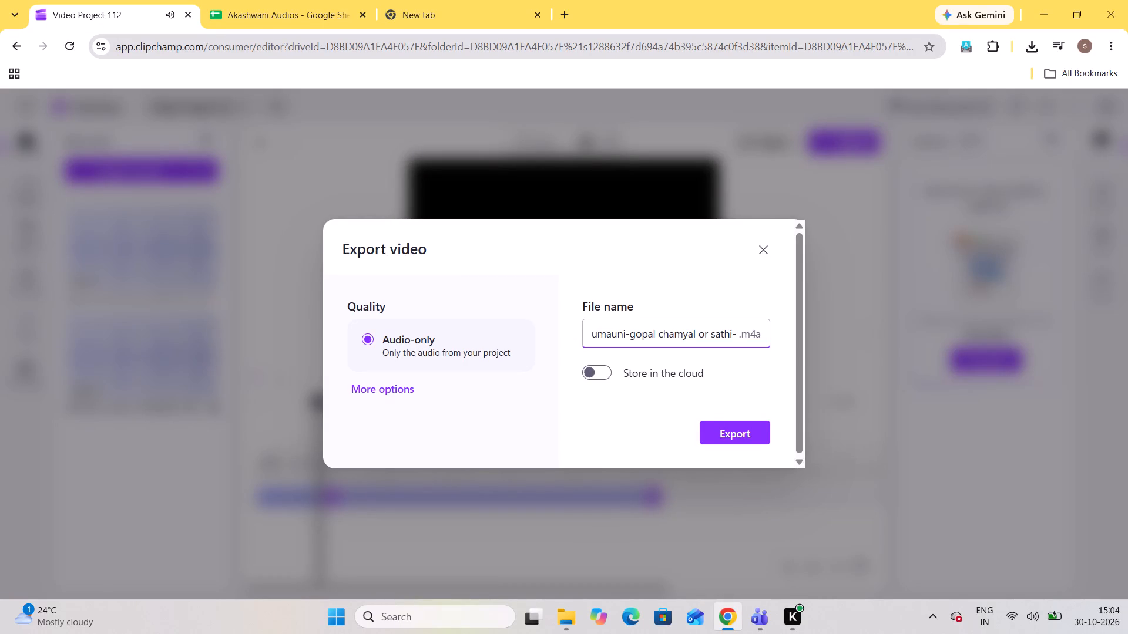
key(l)
key(u)
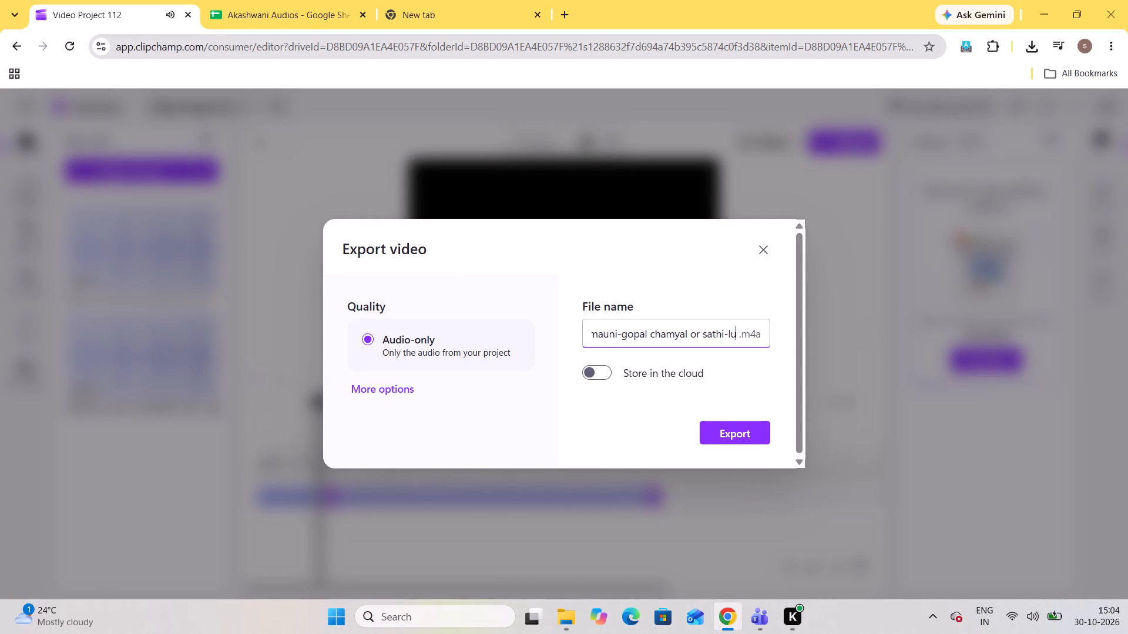
text(taa)
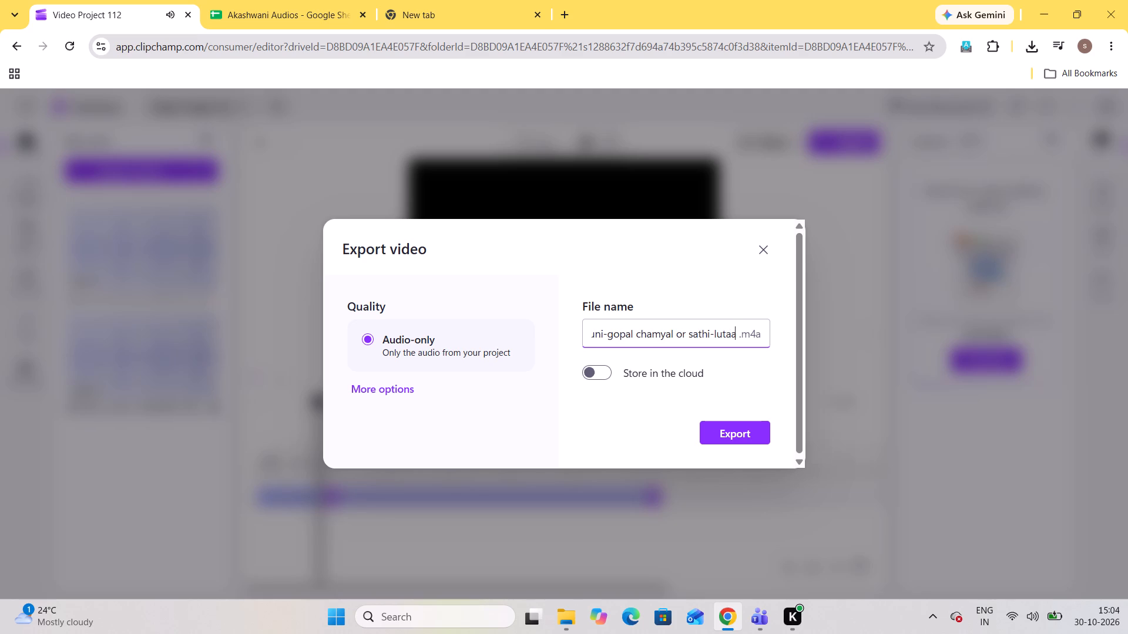
key(Left)
key(Left)
key(Left)
key(Left)
key(Left)
key(Right)
key(Right)
key(Right)
key(Right)
key(Right)
key(Right)
key(Right)
key(Right)
key(Right)
key(Right)
key(Right)
key(Right)
key(Left)
key(Left)
key(Left)
key(Left)
key(Left)
text(kesi)
key(space)
text(lege che)
key(space)
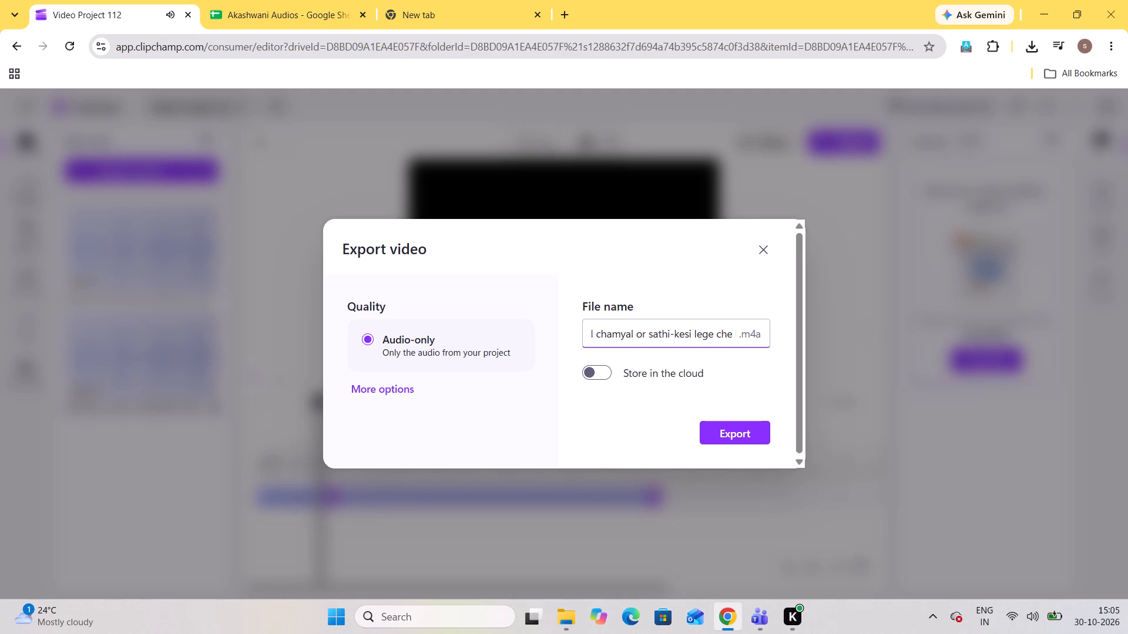
click(714, 160)
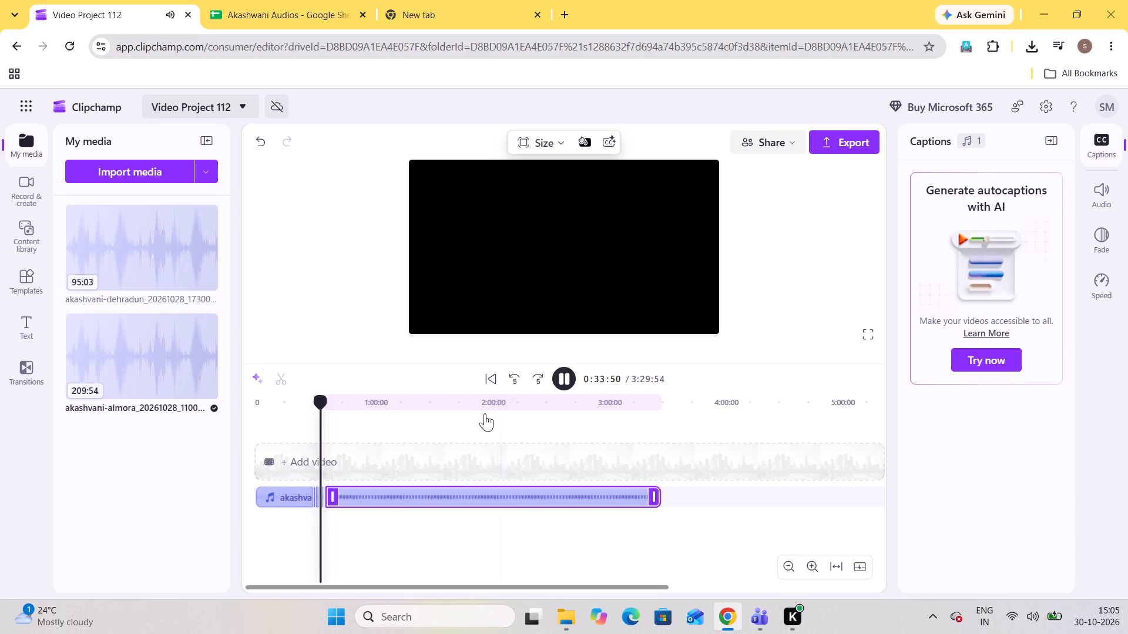
Delete the audio after 0:36:06 and the segments before the song clip, and close the gap ahead of it.
key(BackSpace)
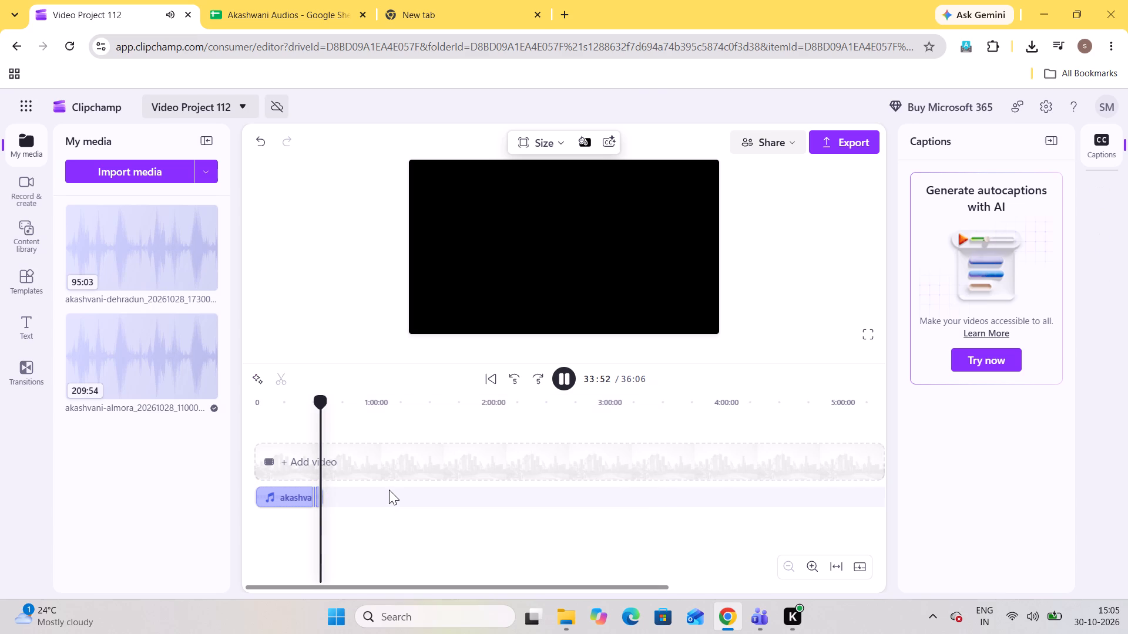
click(277, 489)
key(BackSpace)
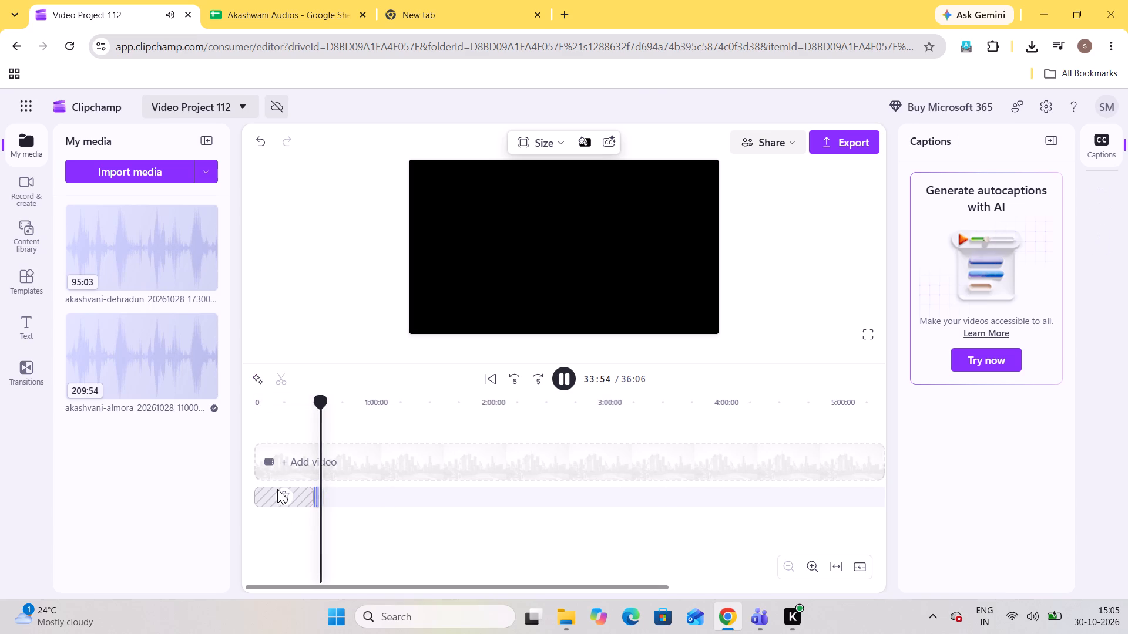
click(314, 496)
key(BackSpace)
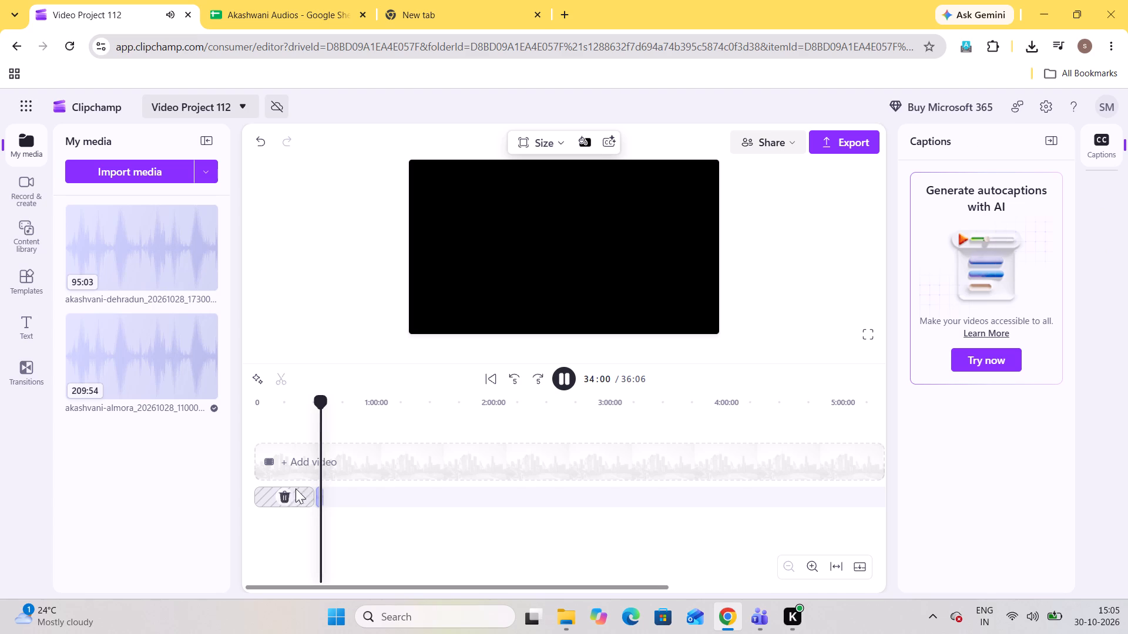
click(287, 497)
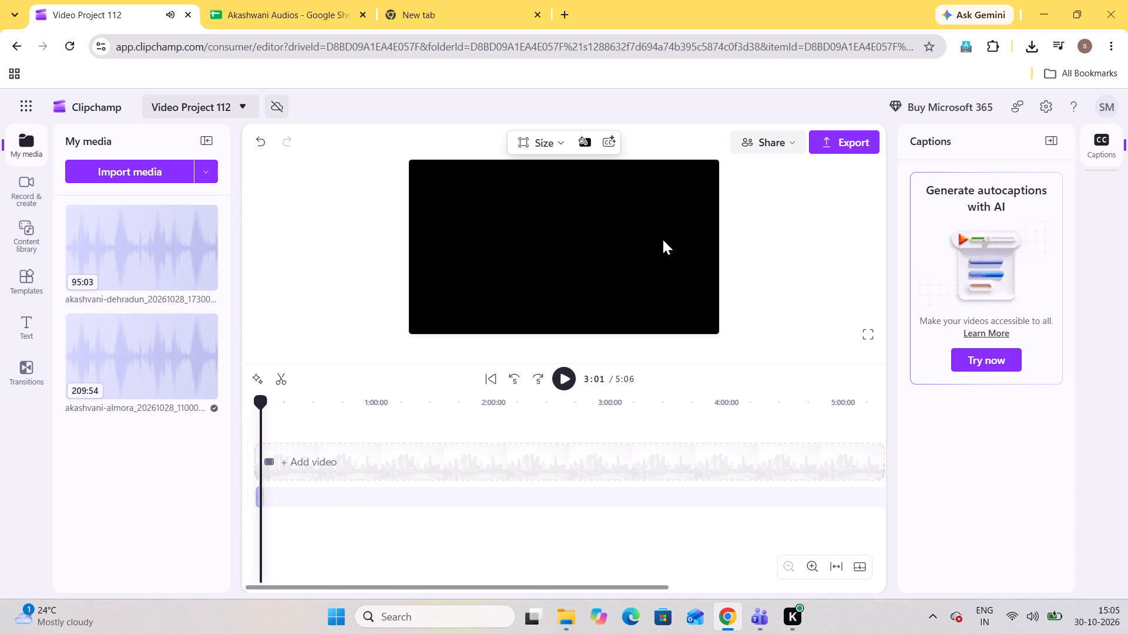
Reopen the audio-only export settings for the trimmed song.
click(823, 146)
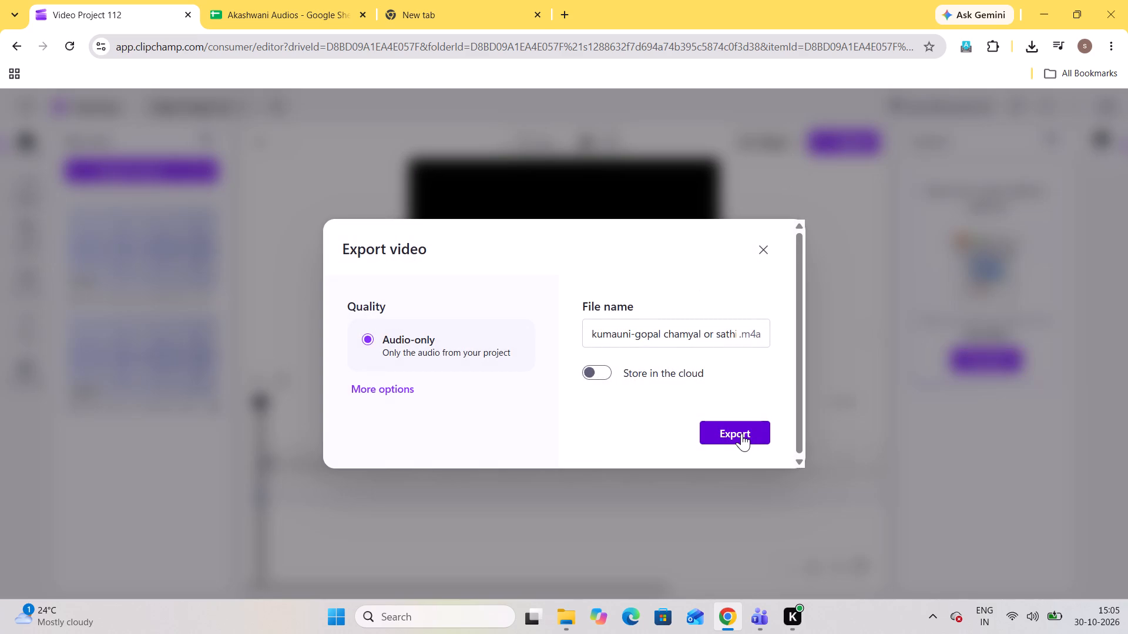
In File Explorer, create a new folder inside the 30-10-2026 folder in Downloads.
click(571, 613)
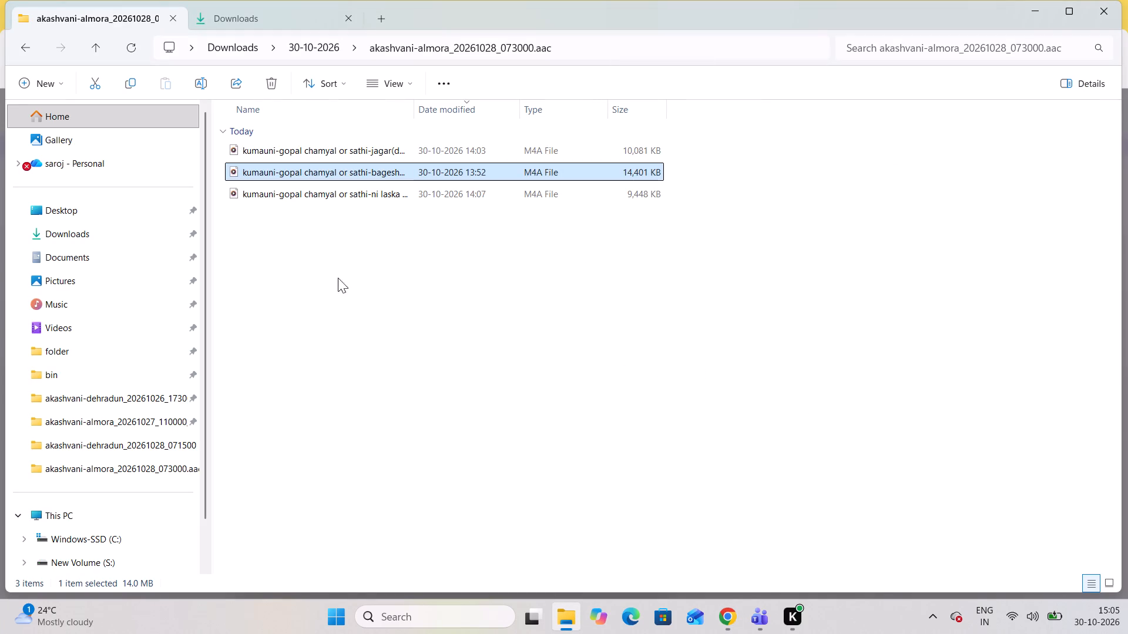
click(317, 46)
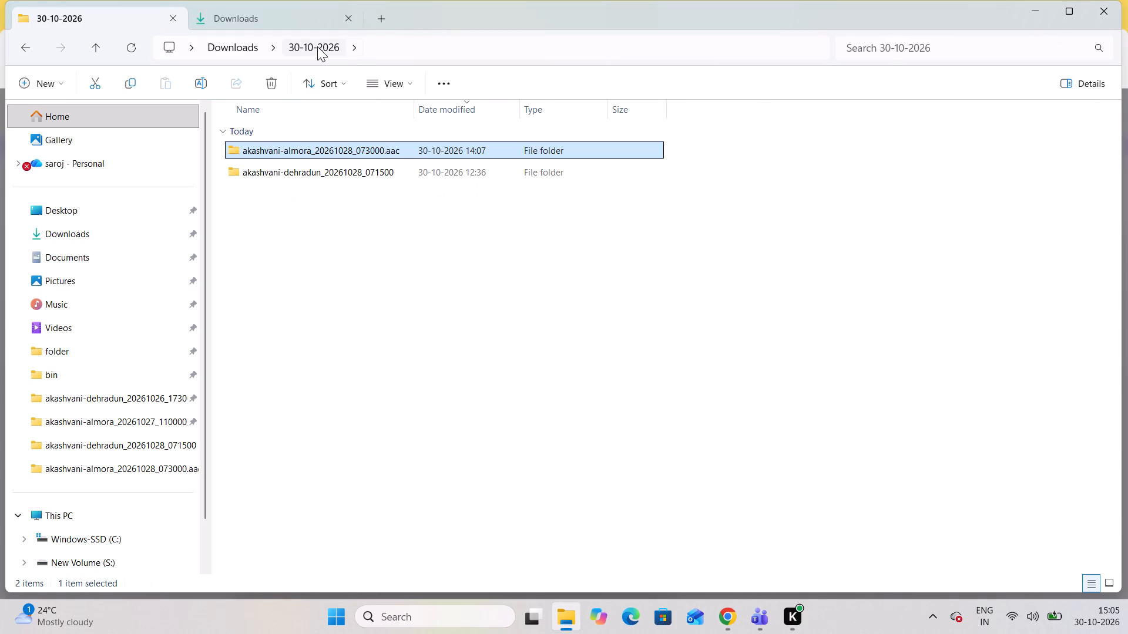
click(46, 86)
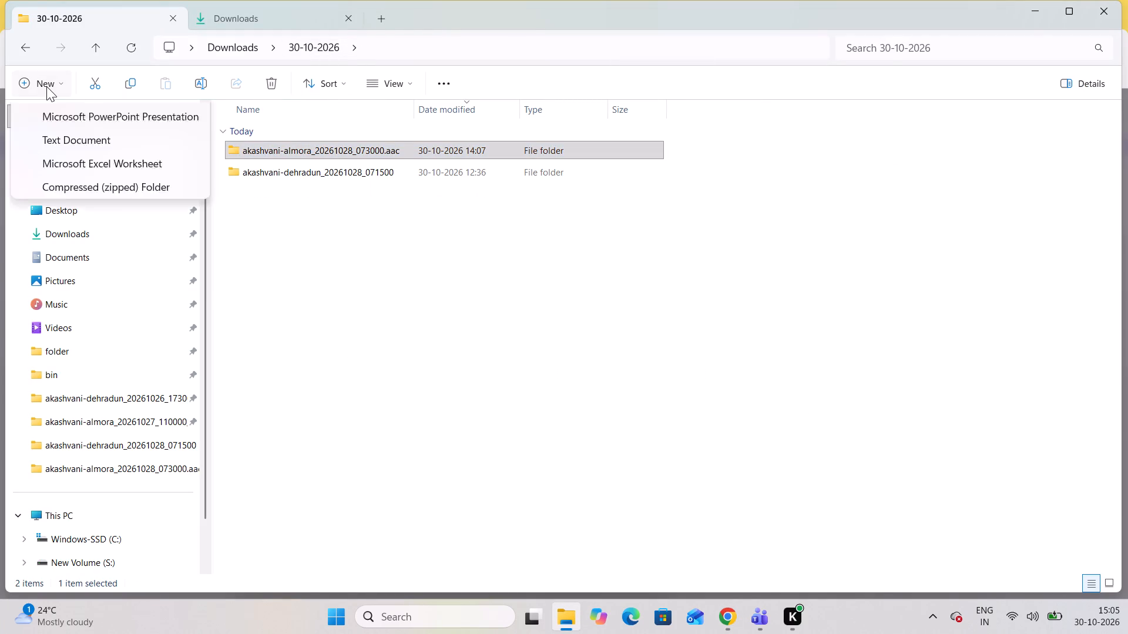
click(53, 120)
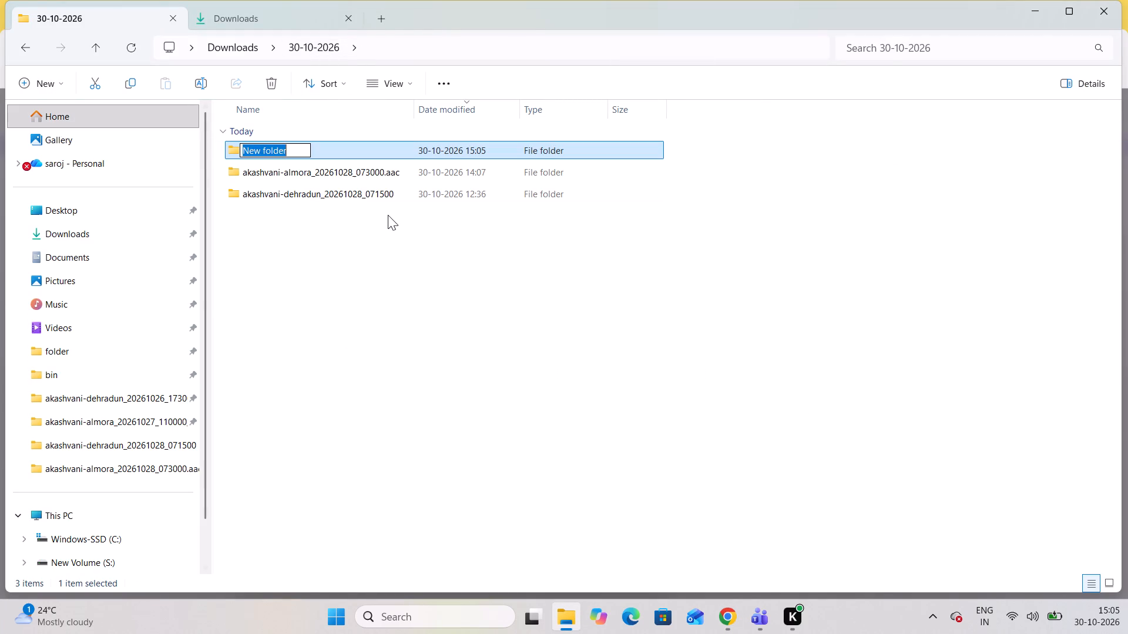
Rename the new folder akashvani-almora_20261028_110000, reusing the matching recording's file name from Downloads, and return to the export settings in the browser.
click(241, 16)
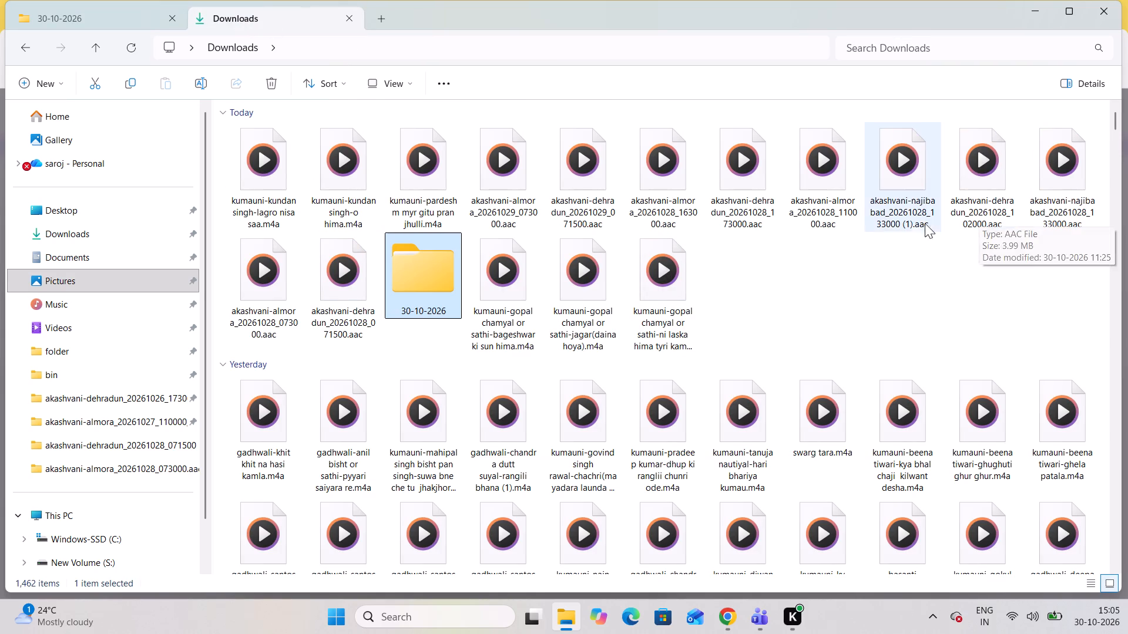
click(824, 215)
click(824, 215)
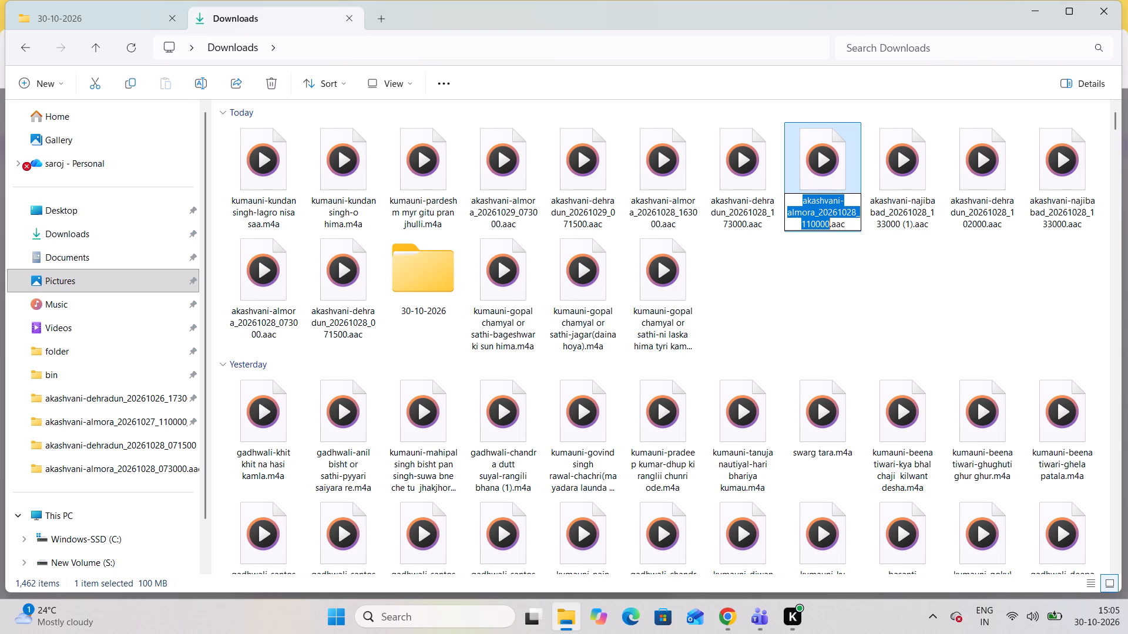
key(ctrl+c)
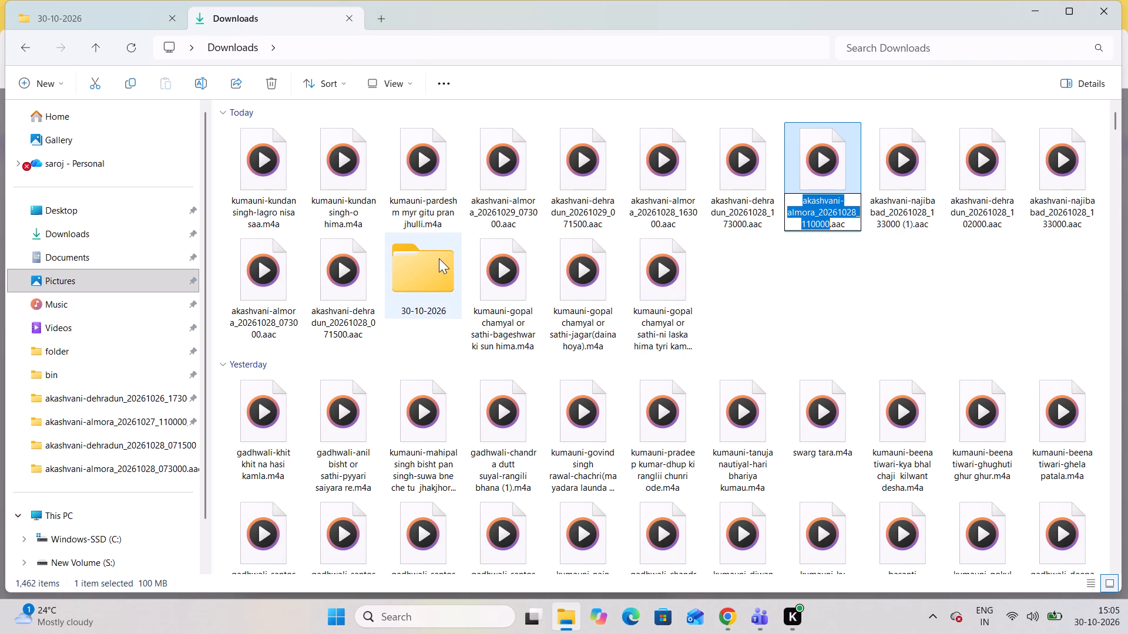
double_click(433, 262)
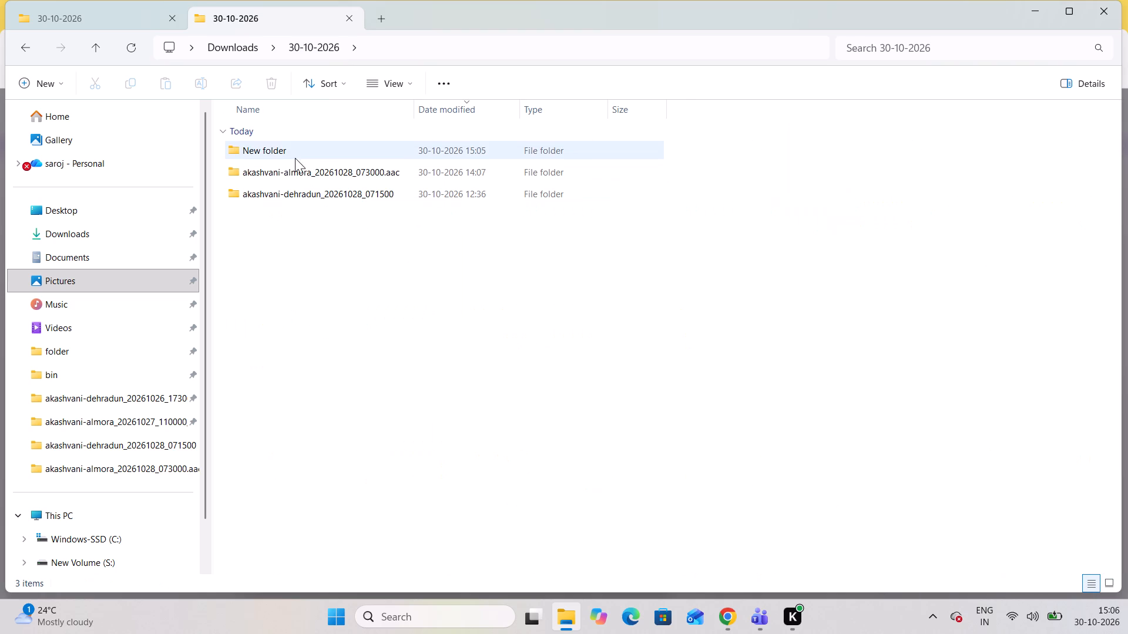
click(277, 153)
click(277, 153)
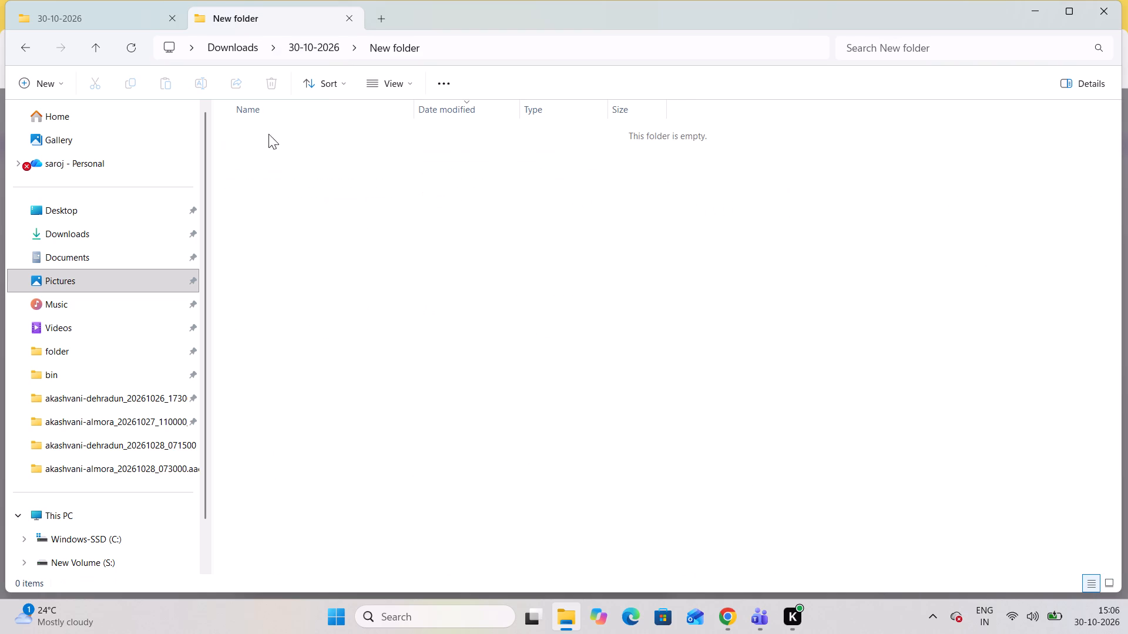
click(320, 42)
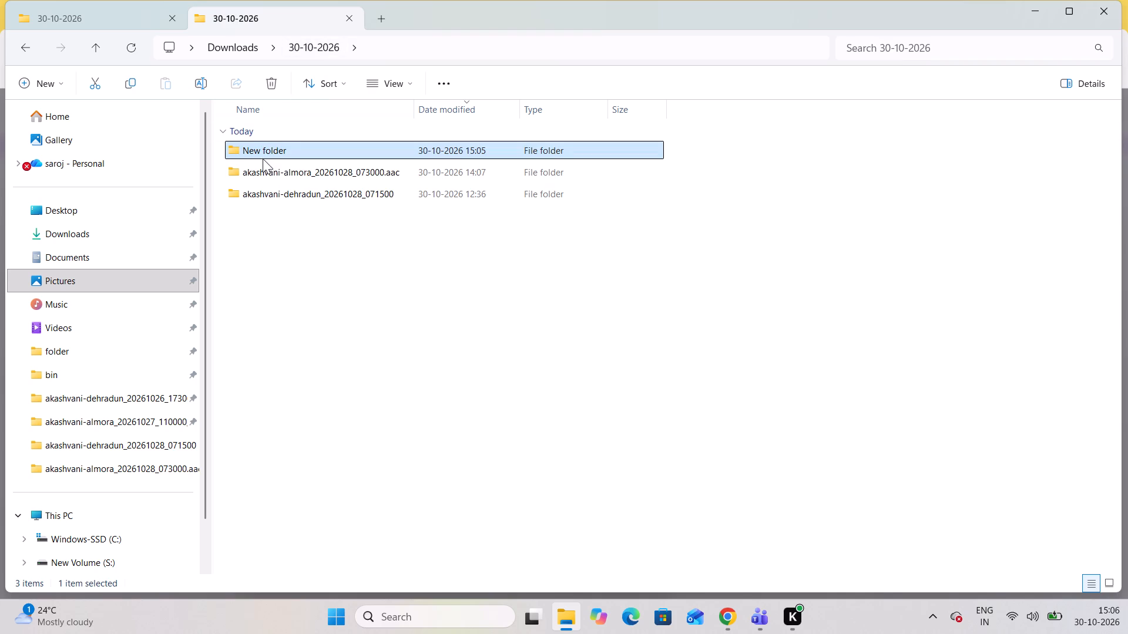
click(264, 151)
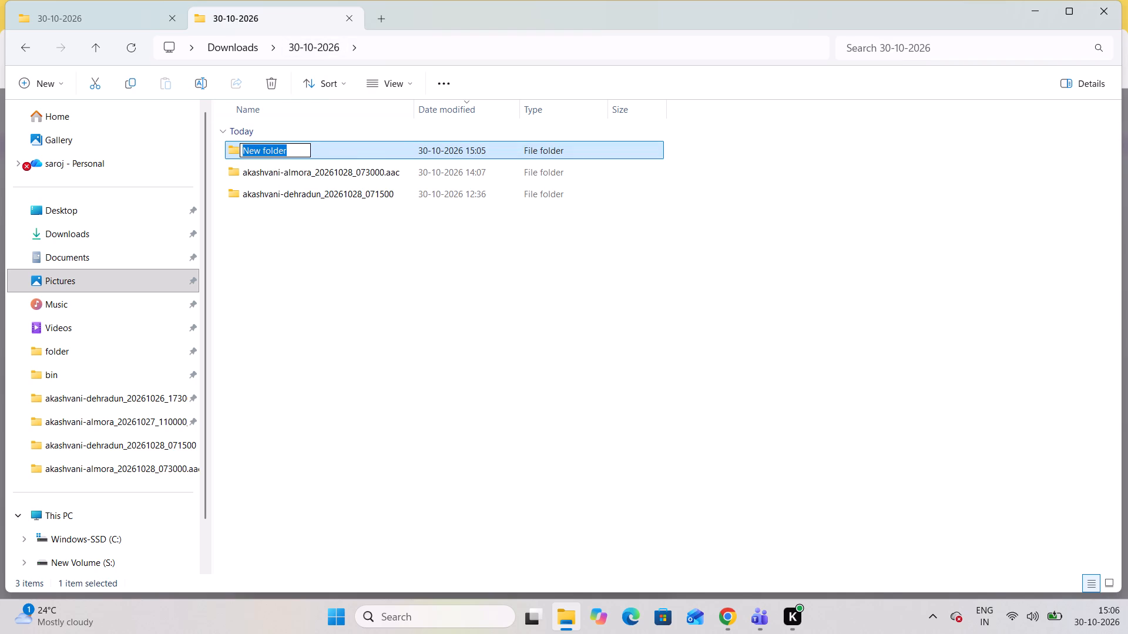
key(ctrl+v)
key(Return)
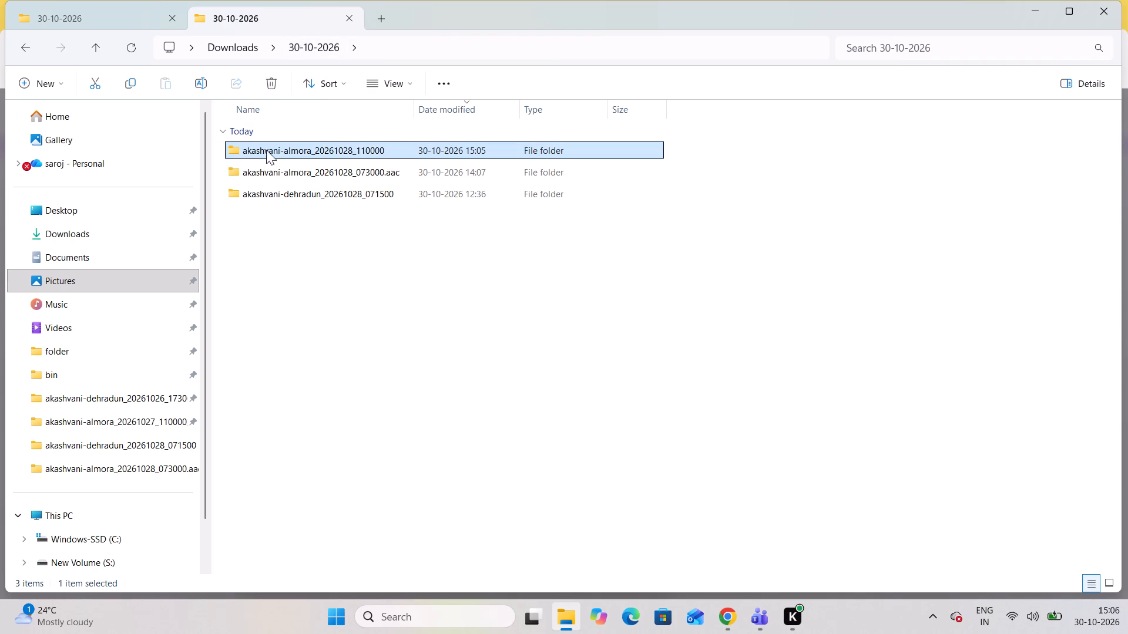
double_click(335, 145)
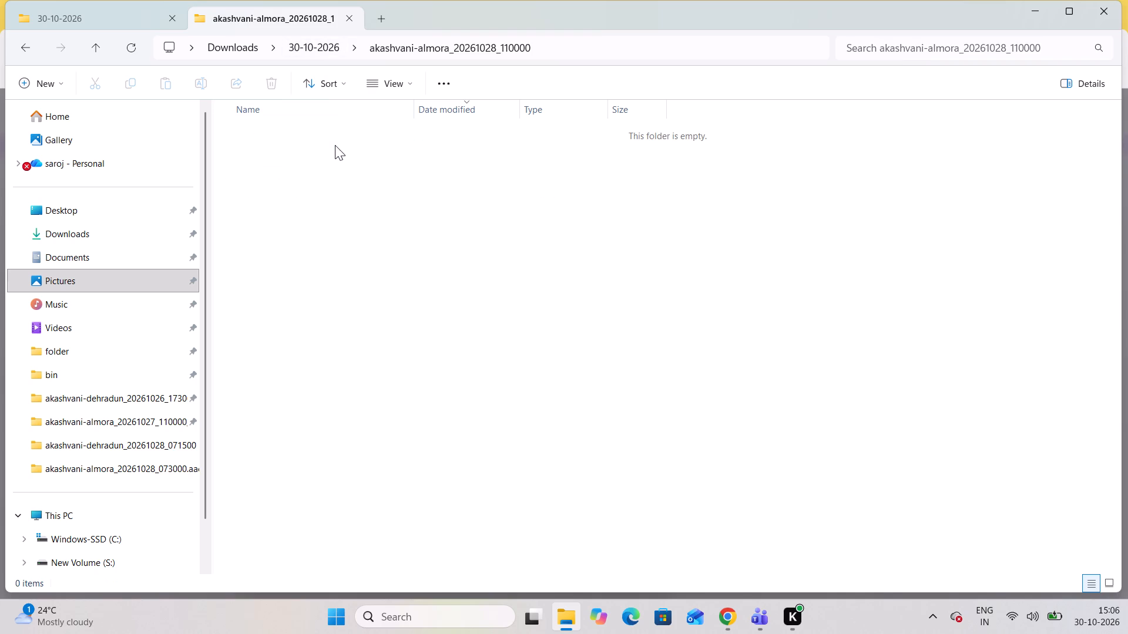
click(1048, 5)
Export the trimmed "kesi lege che lutaa" audio and save it in 30-10-2026 > akashvani-almora_20261028_110000.
click(729, 437)
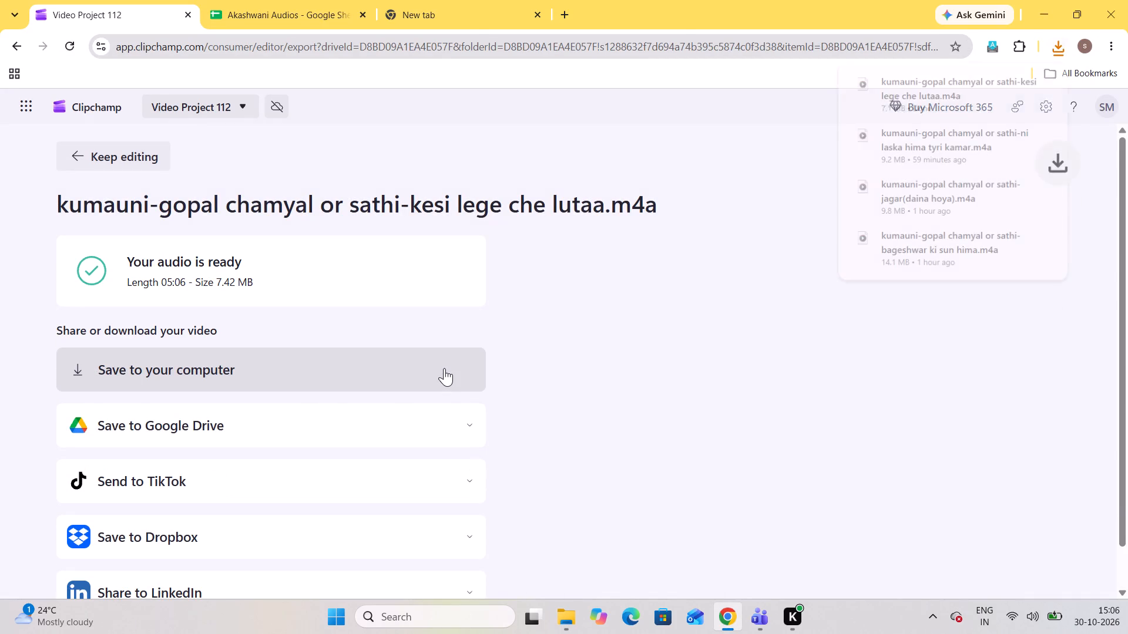
click(444, 368)
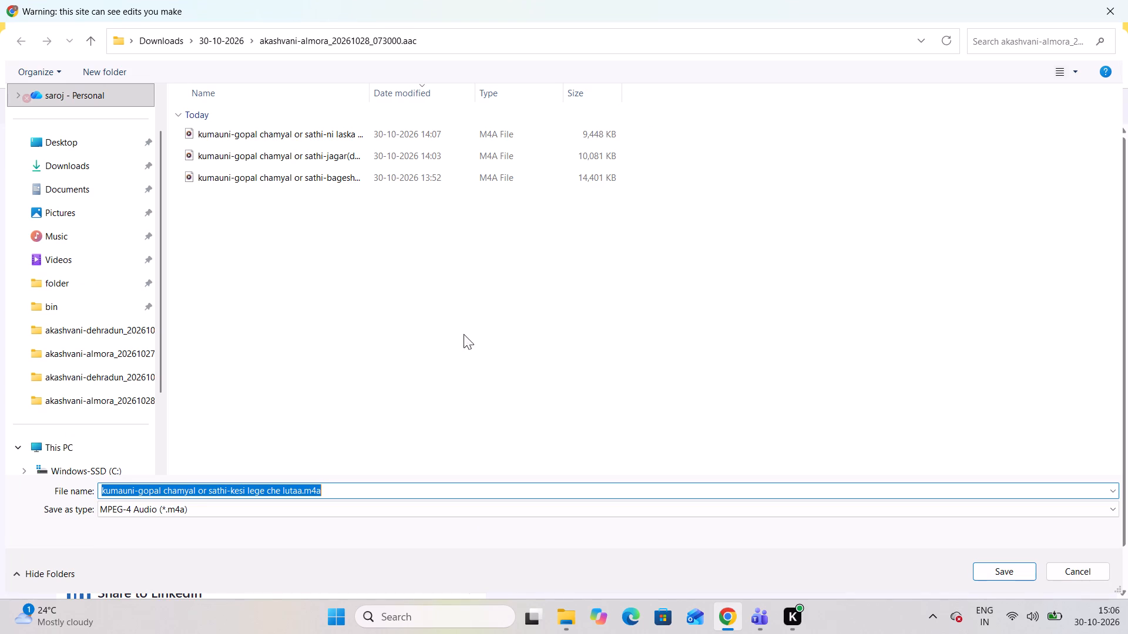
click(224, 47)
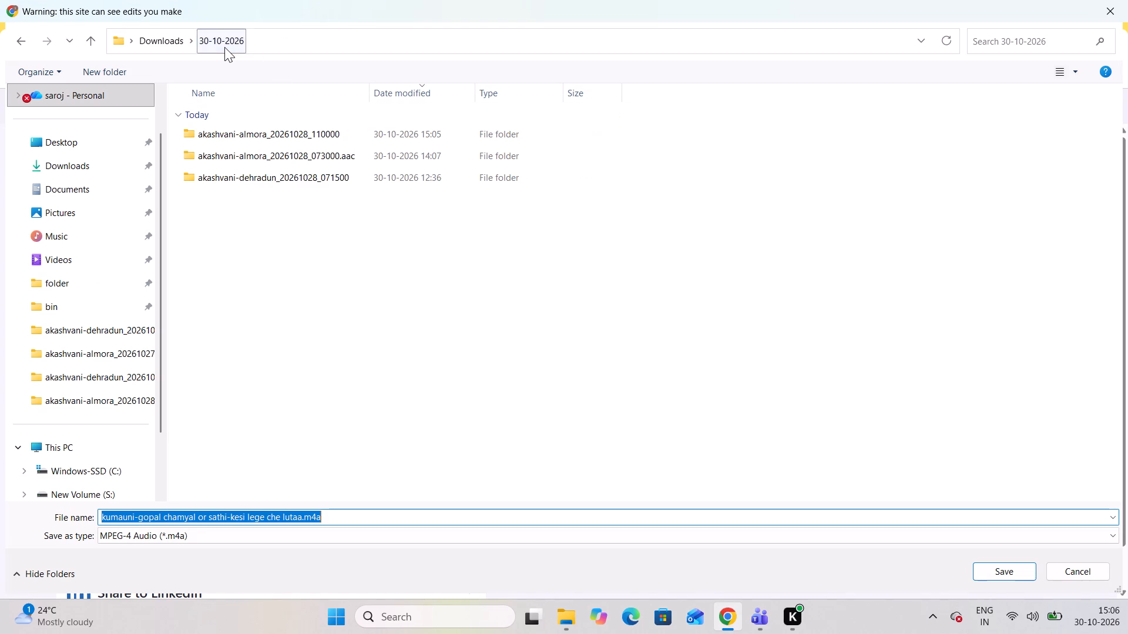
double_click(253, 138)
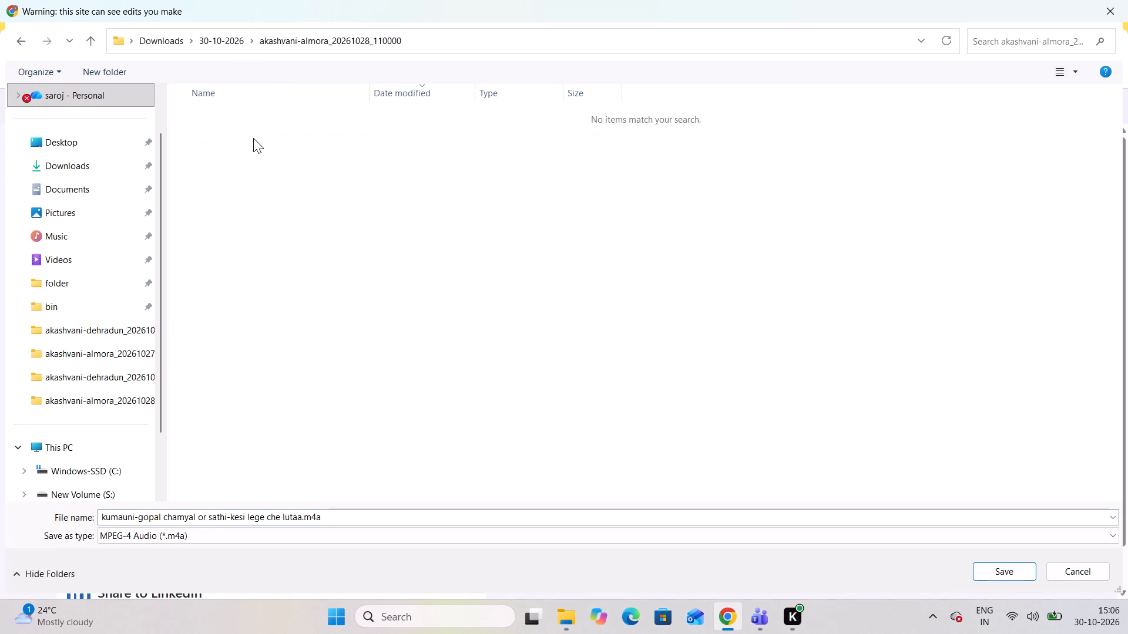
click(991, 569)
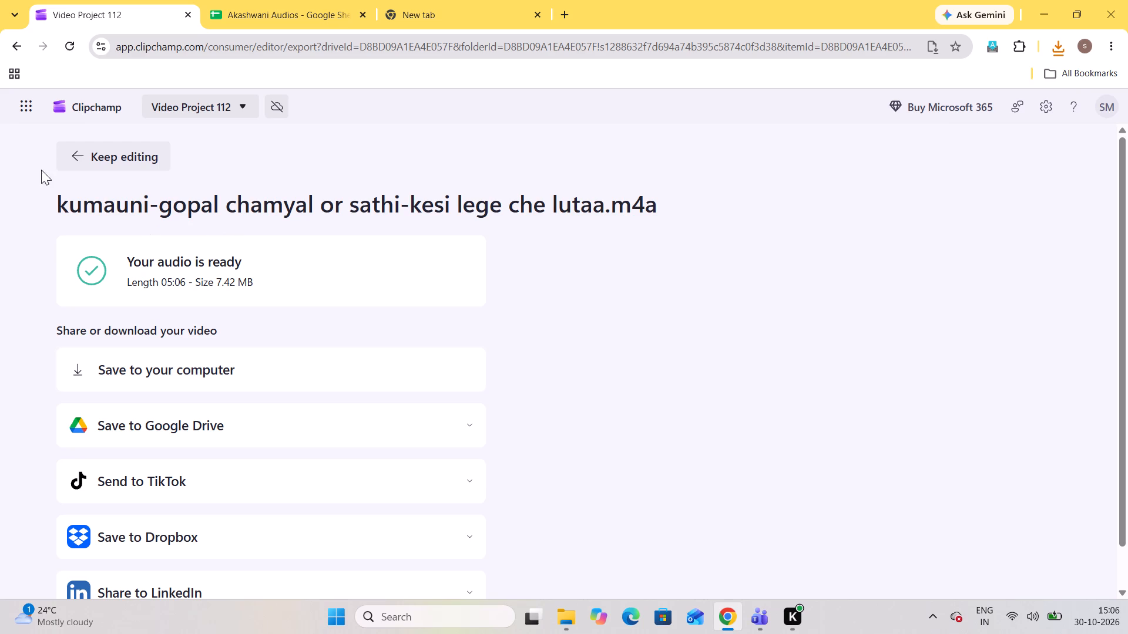
Return to editing and replace the exported song clip on the timeline with the full akashvani-almora_20261028_110000 recording.
click(73, 168)
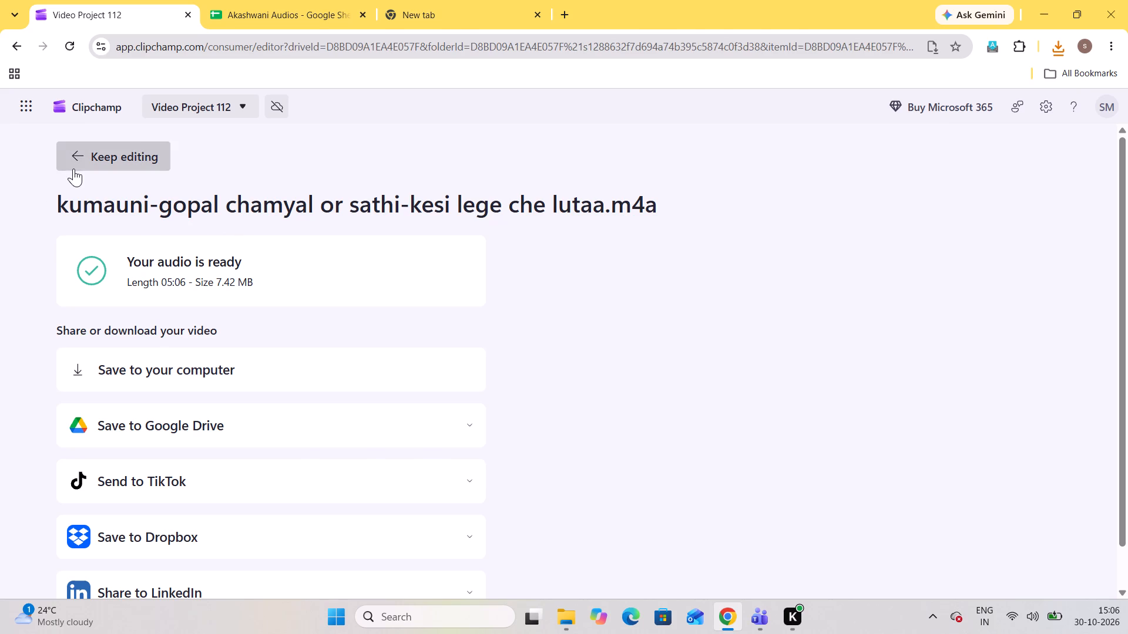
click(370, 507)
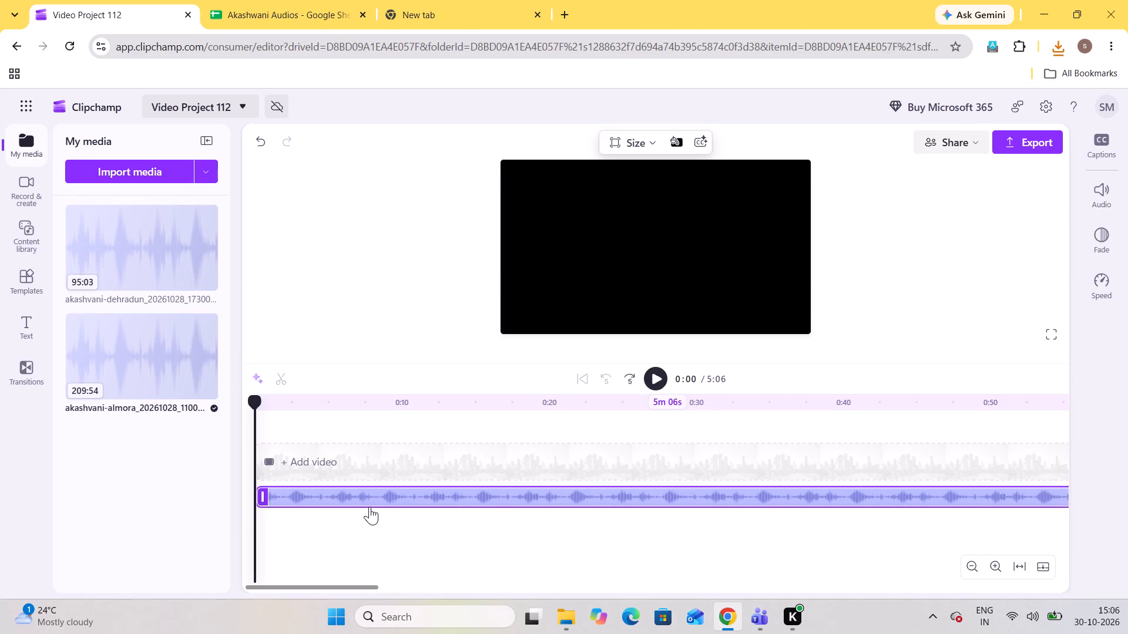
key(Delete)
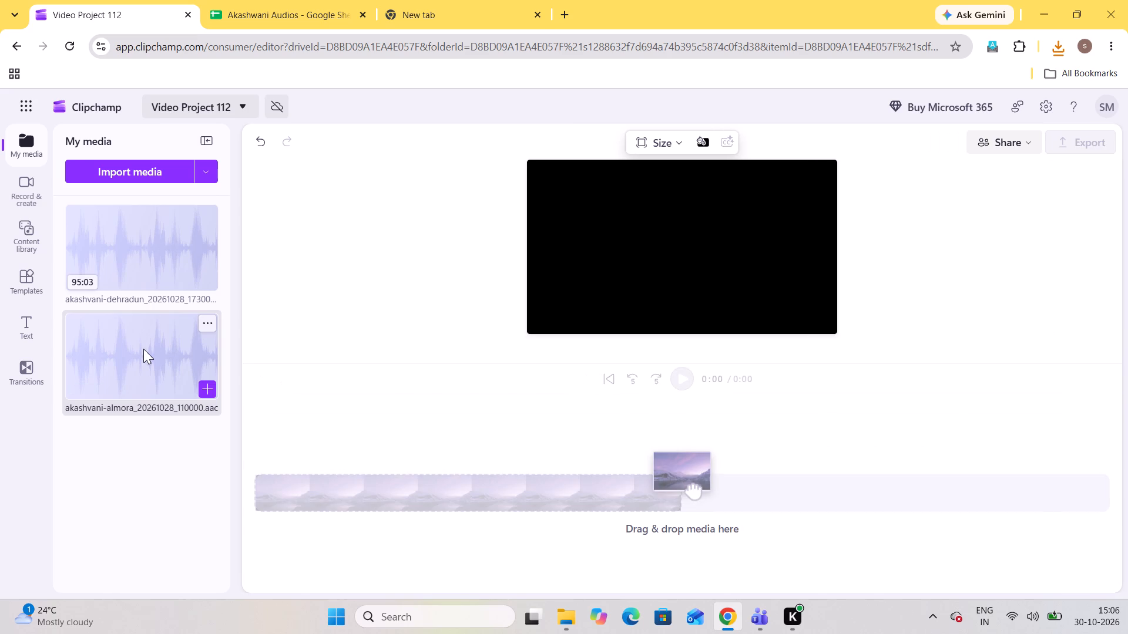
drag(143, 349, 385, 530)
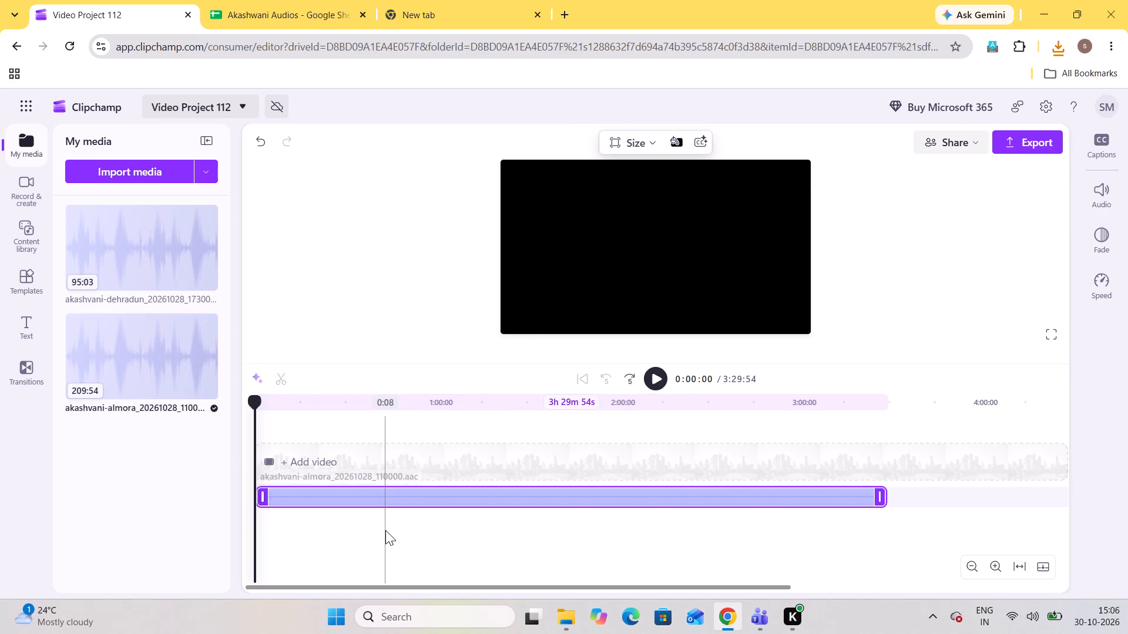
Play and skip through the recording's first hour to look for the next song, listening from about 0:46:30.
click(653, 378)
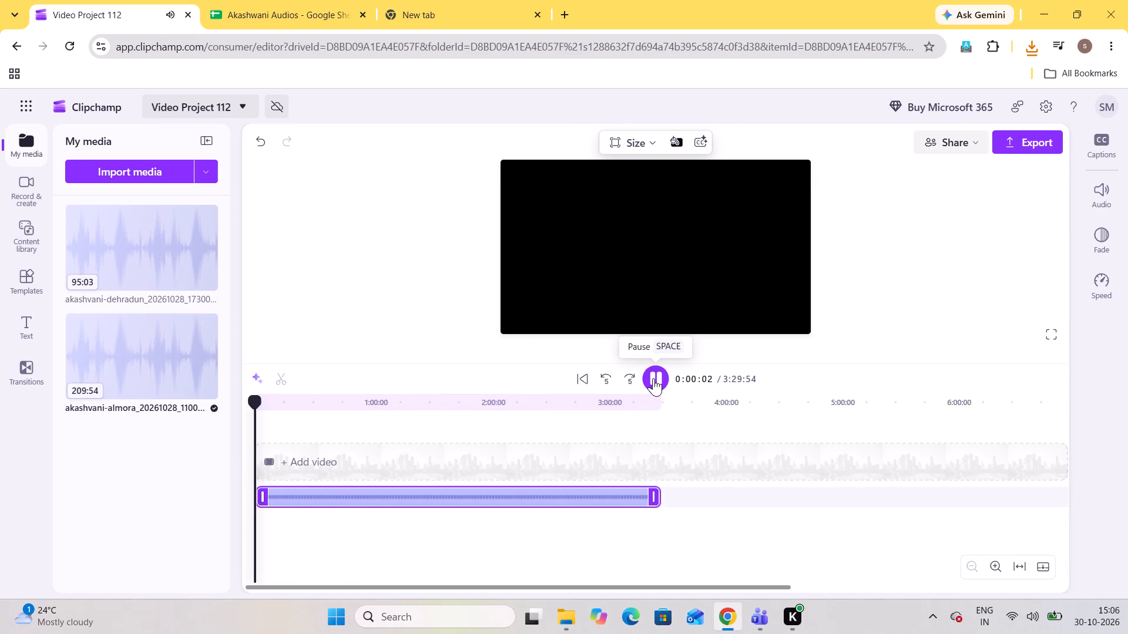
key(Right)
key(Right)
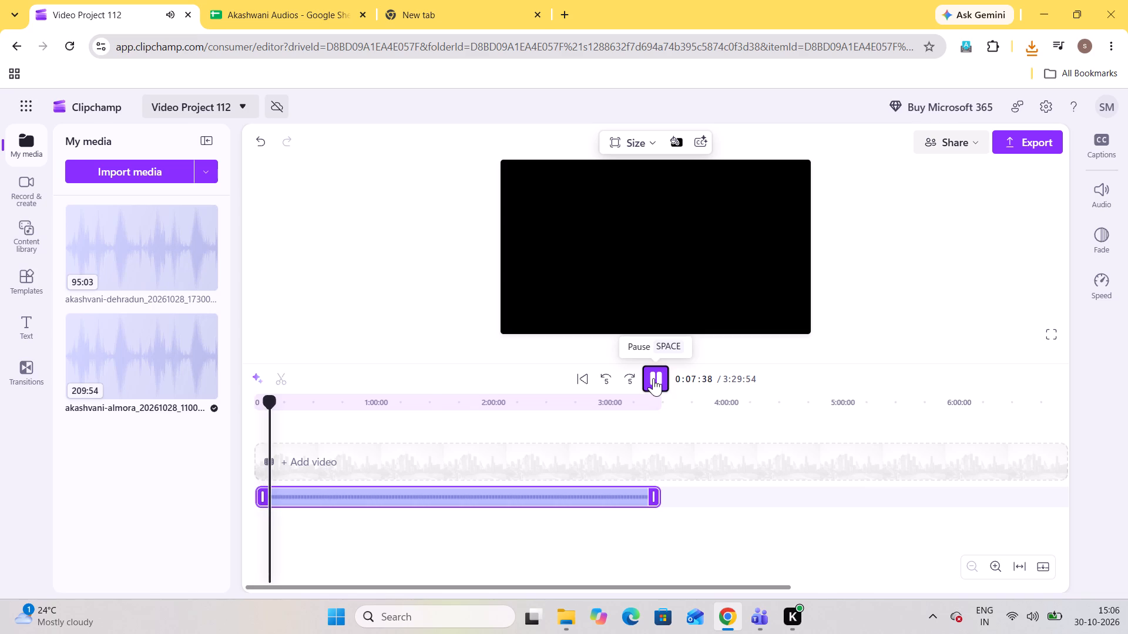
key(space)
key(space)
key(Right)
key(Right)
key(Right)
key(Right)
key(Right)
key(Right)
key(Right)
key(Right)
key(Right)
key(Right)
key(Right)
key(Right)
key(Right)
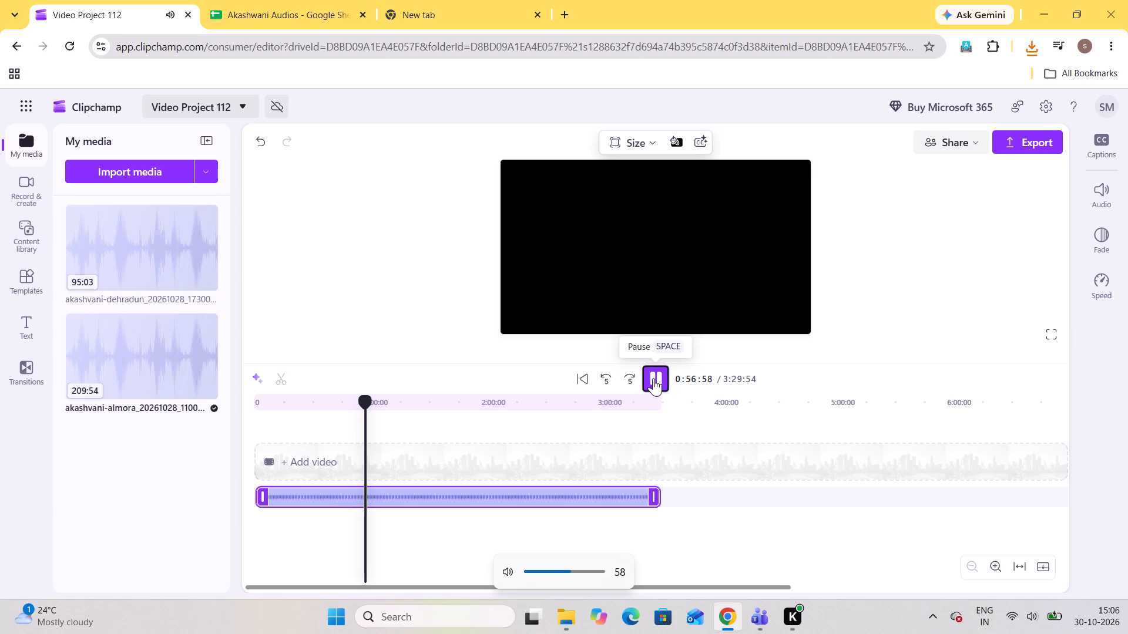
click(350, 405)
click(344, 404)
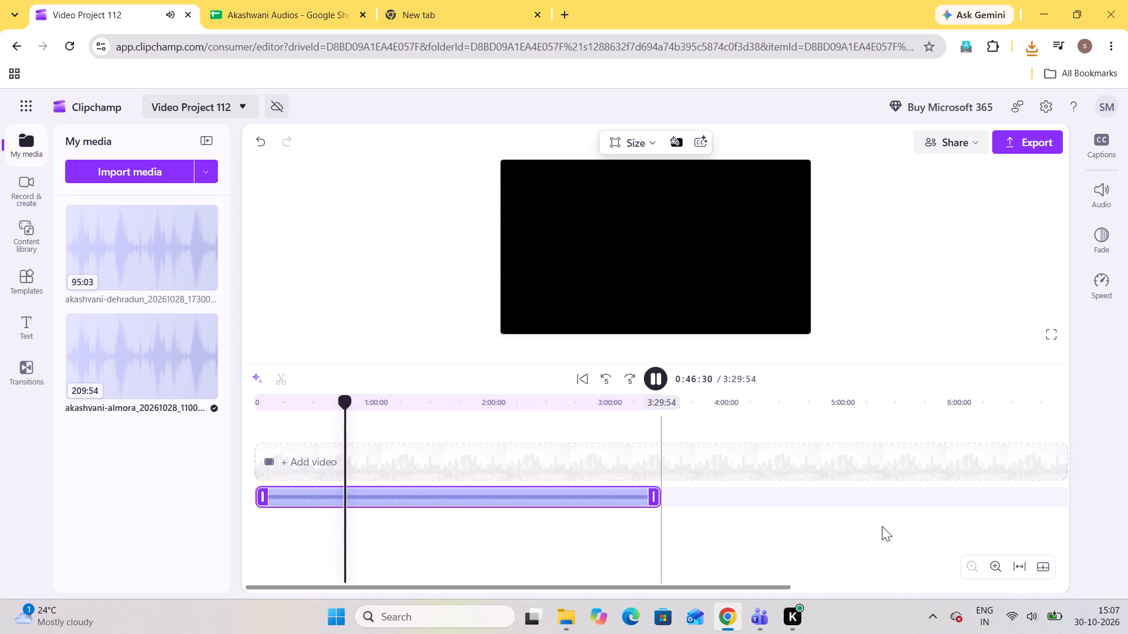
click(659, 380)
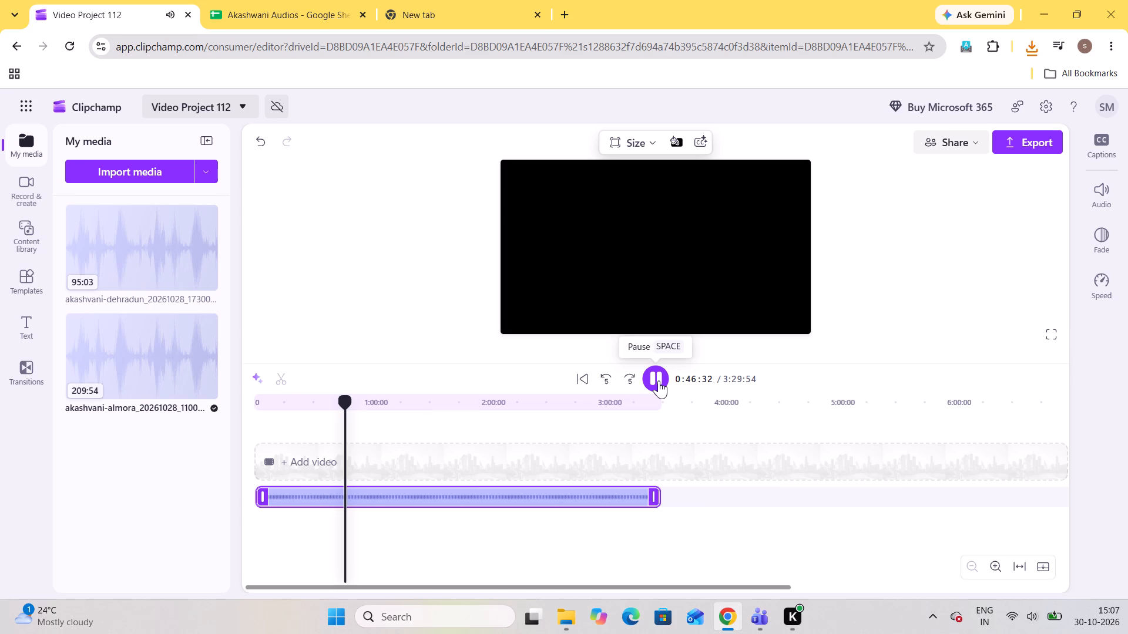
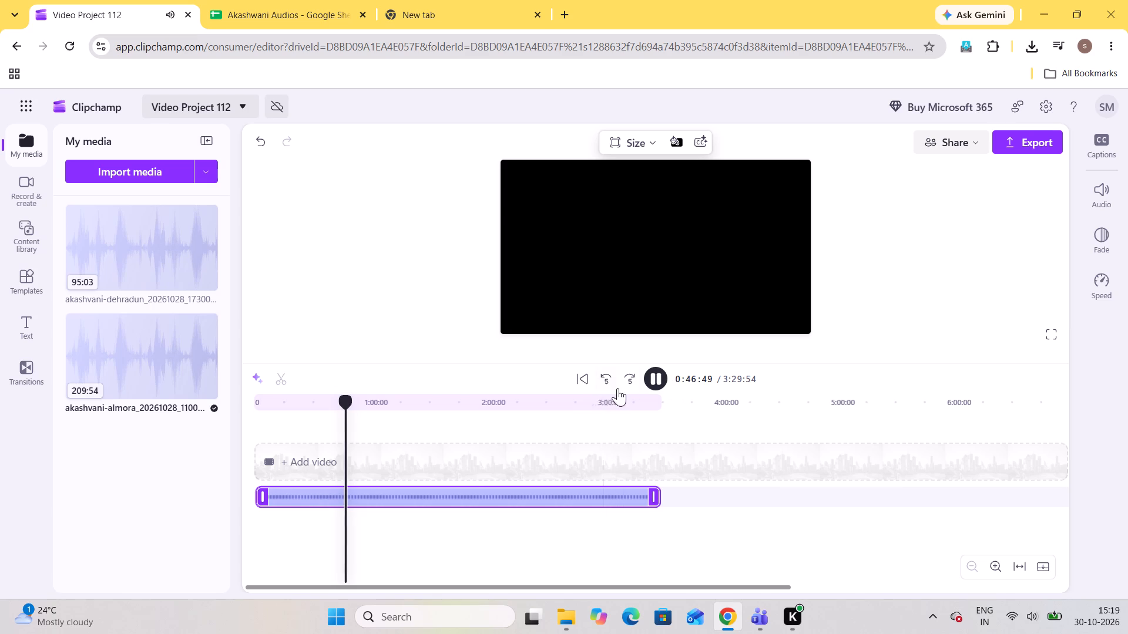
Listen back through the recording in short jumps from about 0:46:49 to 0:43:11 to look for the song's start.
triple_click(606, 378)
triple_click(606, 378)
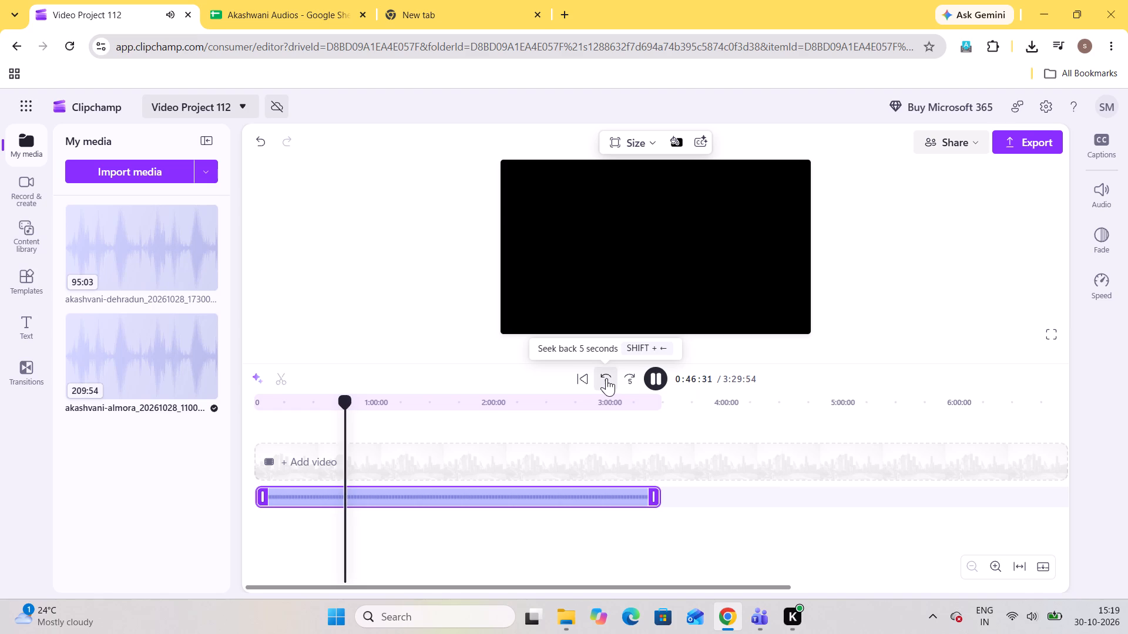
triple_click(606, 378)
click(606, 378)
double_click(606, 378)
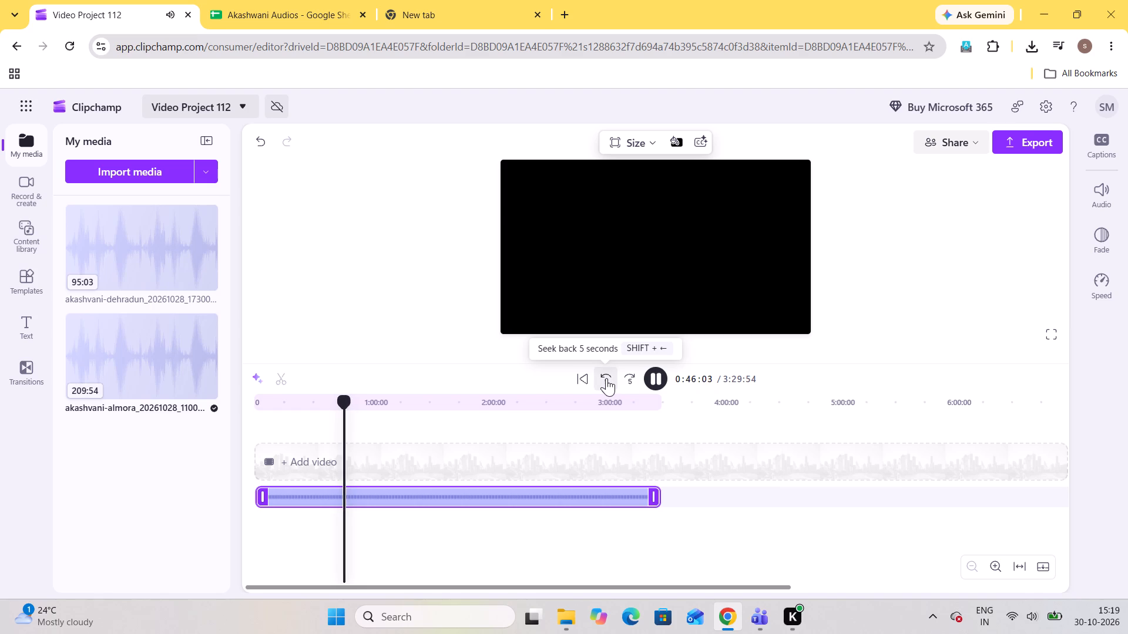
triple_click(606, 378)
triple_click(606, 378)
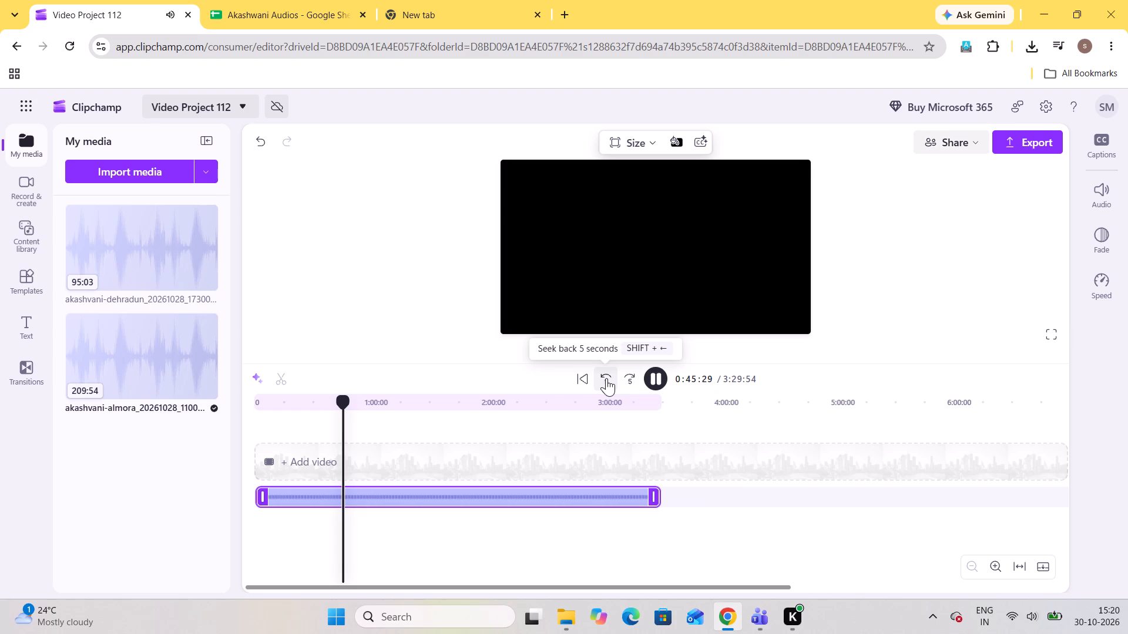
triple_click(606, 378)
click(606, 378)
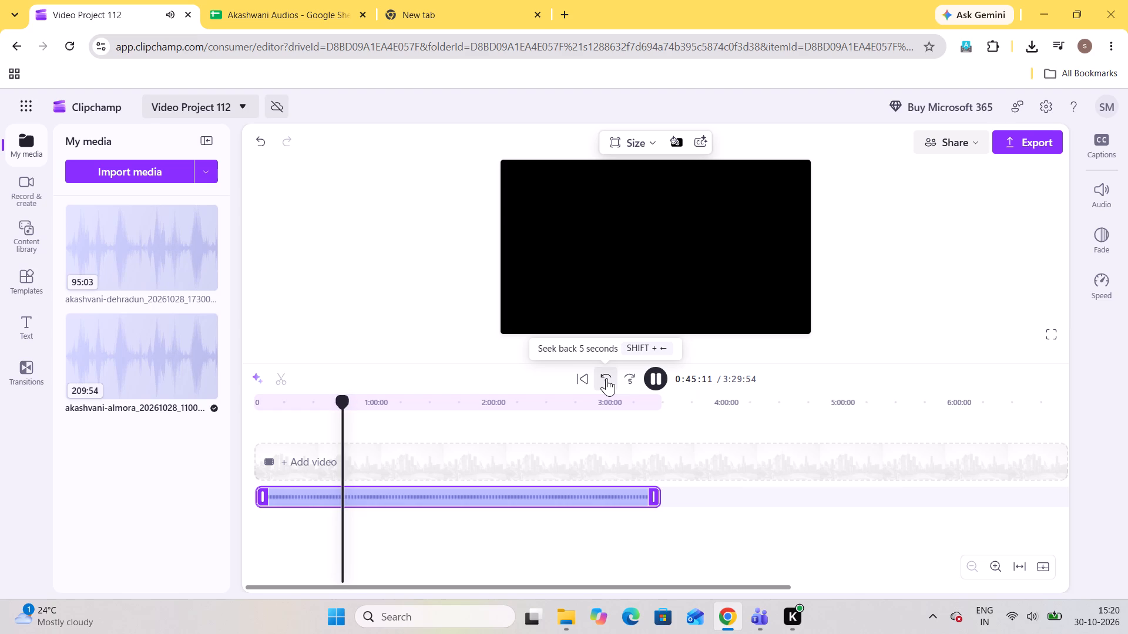
double_click(606, 378)
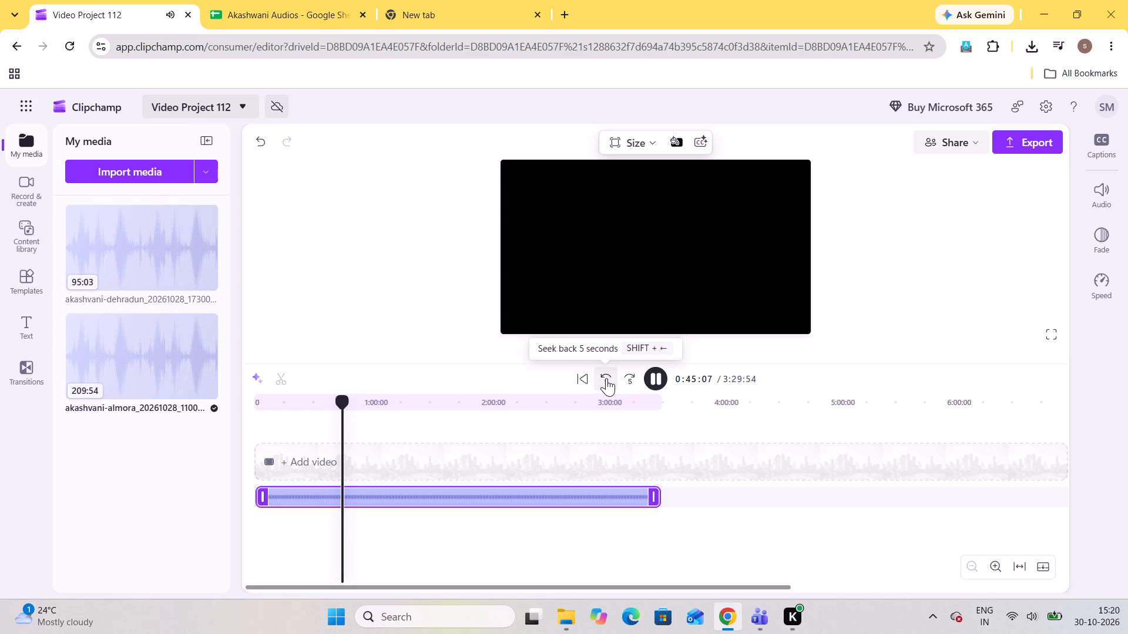
double_click(606, 378)
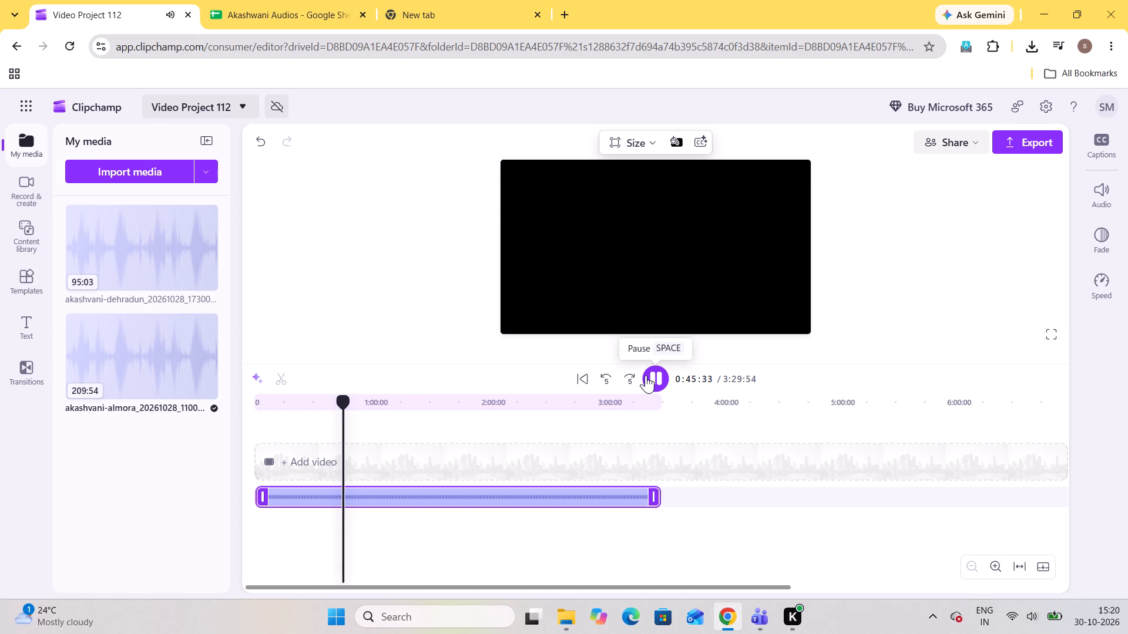
triple_click(607, 375)
triple_click(607, 375)
triple_click(607, 375)
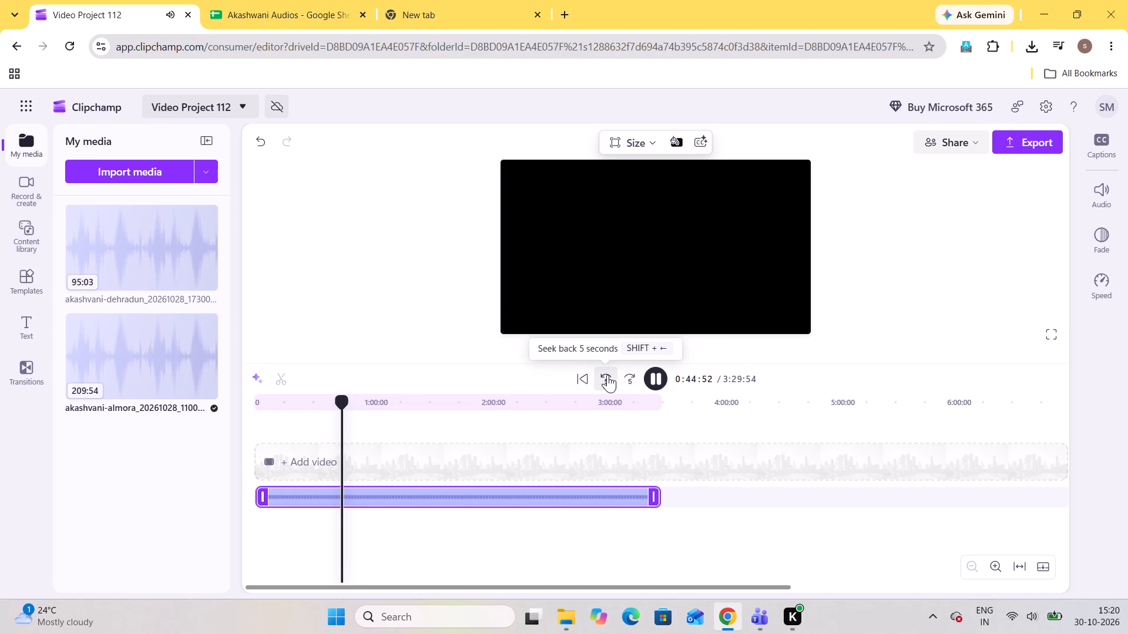
click(607, 375)
triple_click(607, 375)
triple_click(607, 375)
triple_click(607, 375)
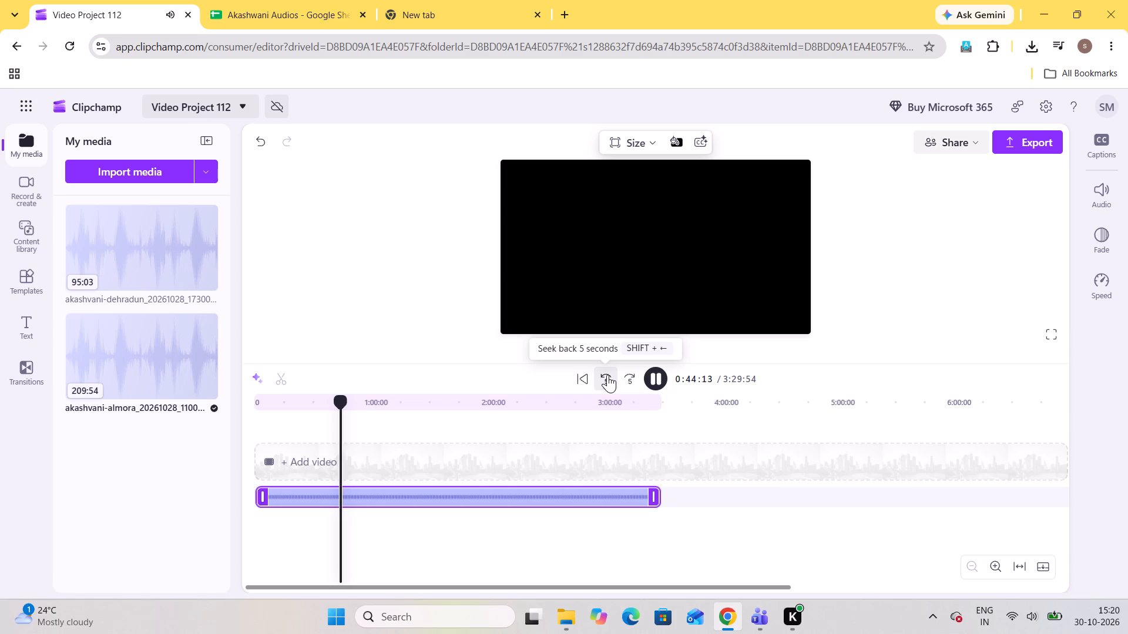
click(607, 375)
triple_click(607, 375)
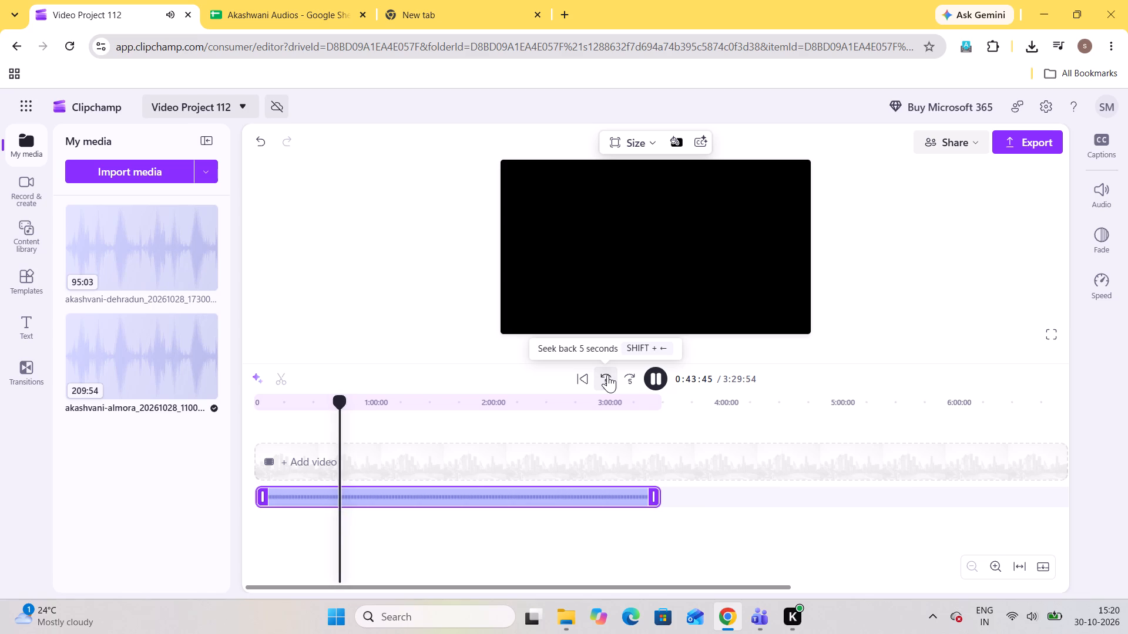
double_click(607, 375)
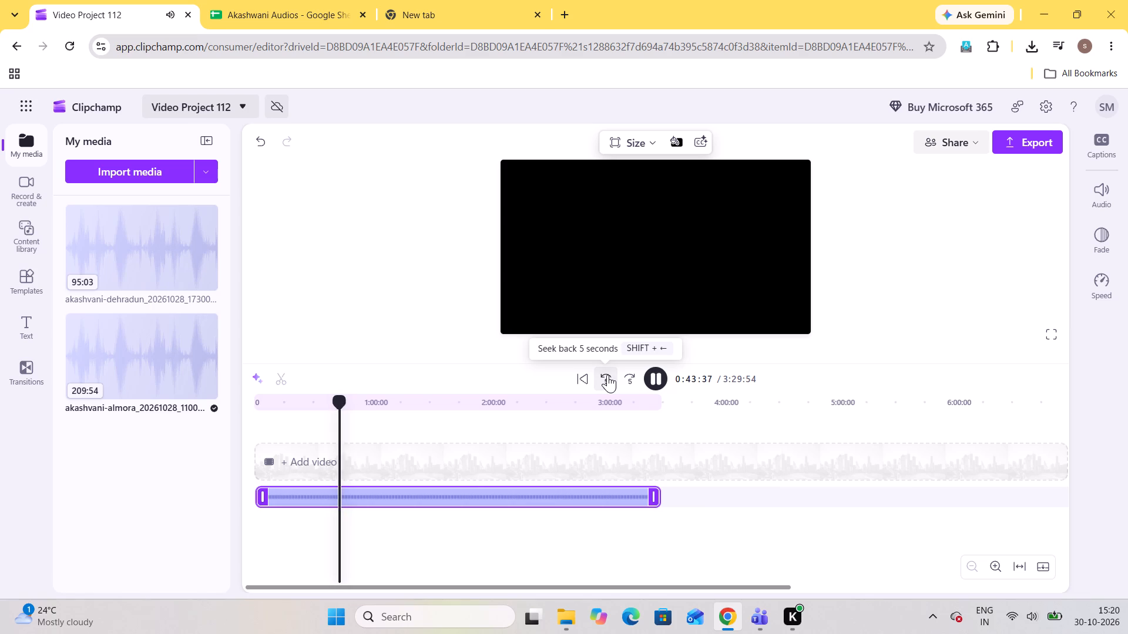
triple_click(607, 375)
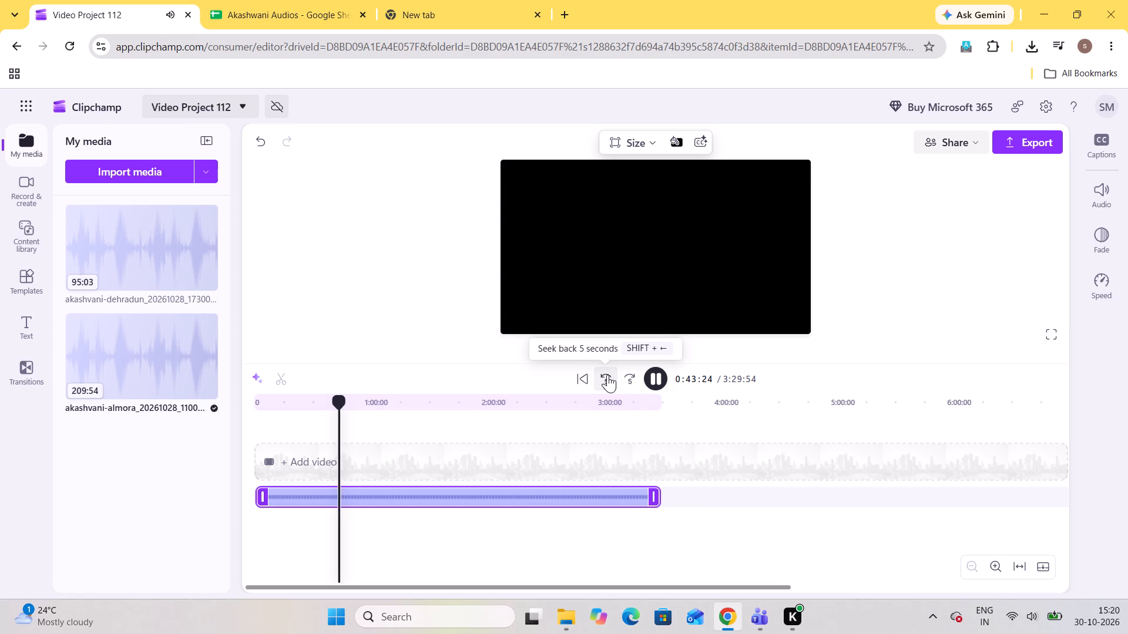
triple_click(607, 375)
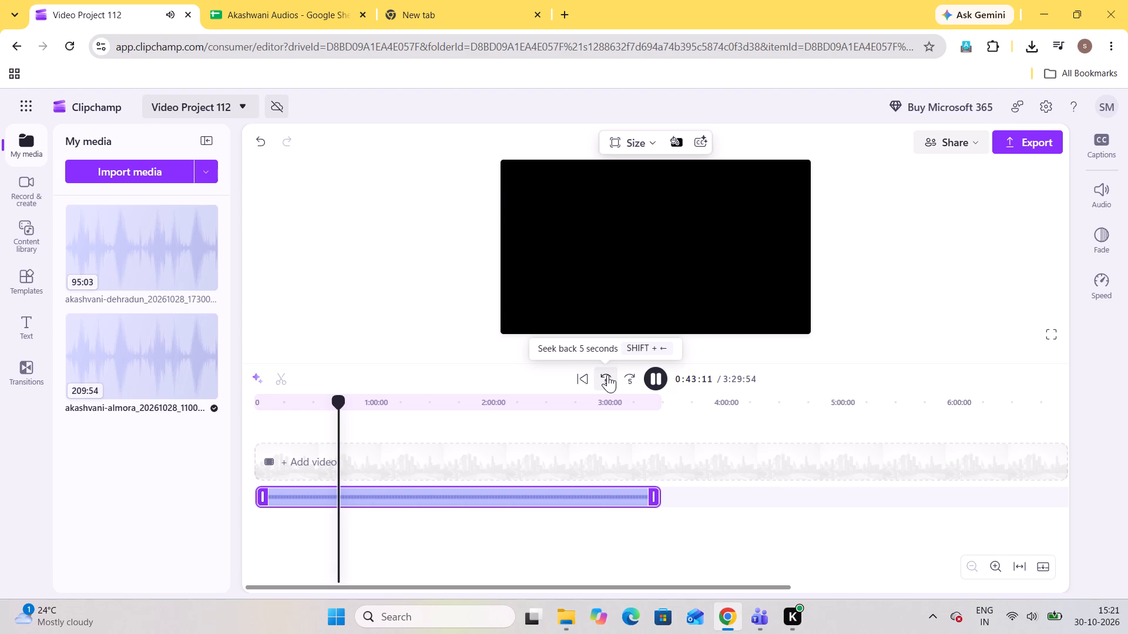
Find the song's start in the 0:32 to 0:36 stretch and split the recording there, at 0:36:10.
click(317, 402)
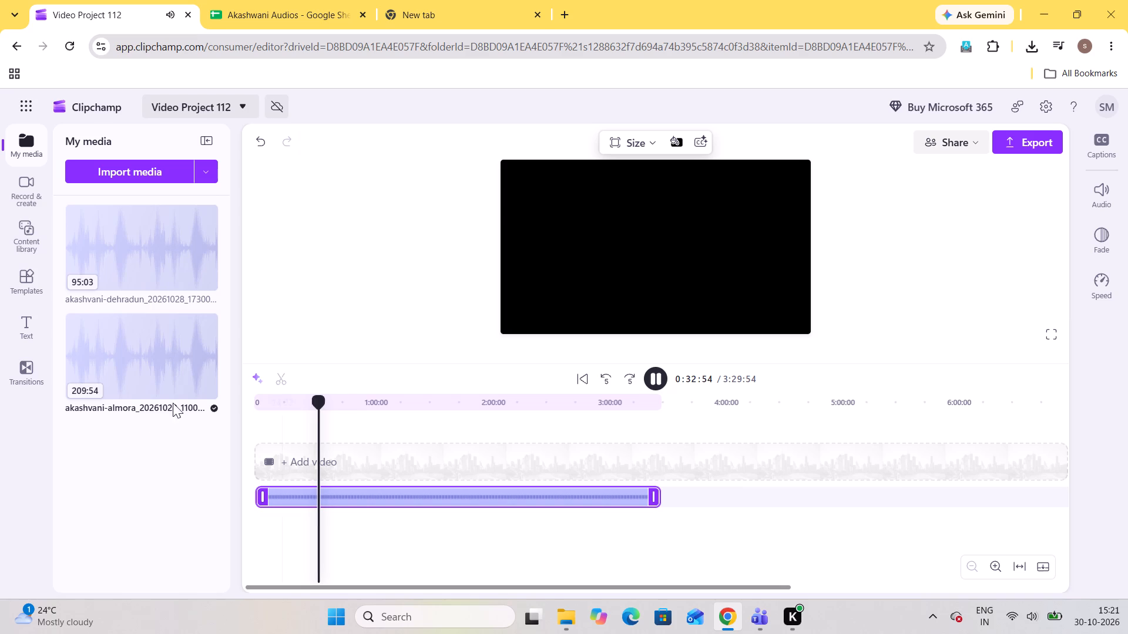
click(324, 403)
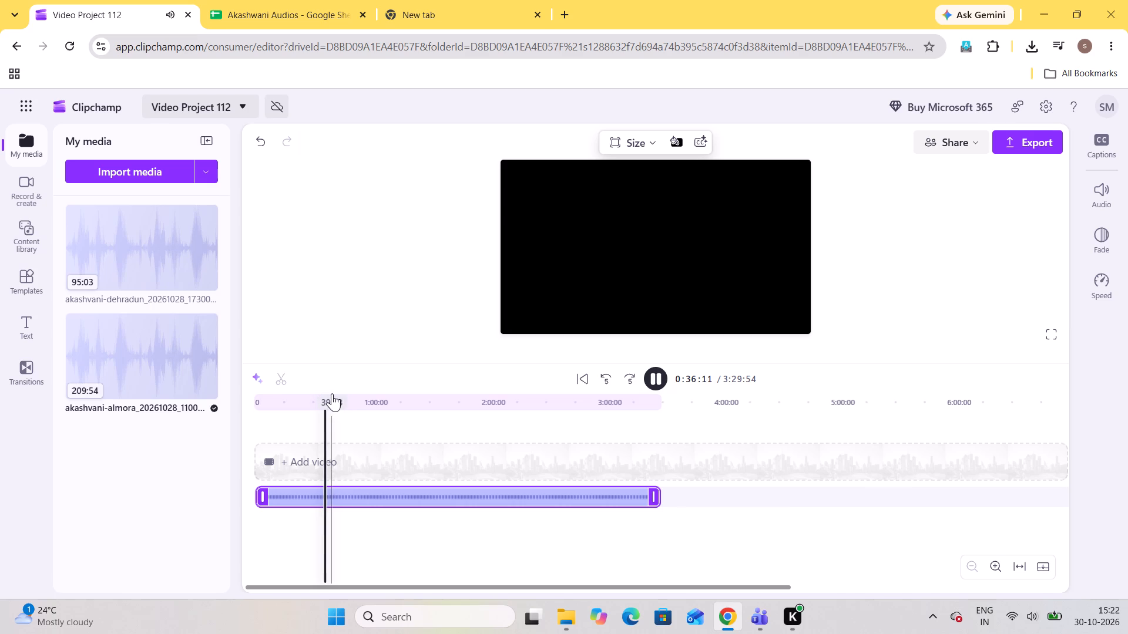
click(610, 379)
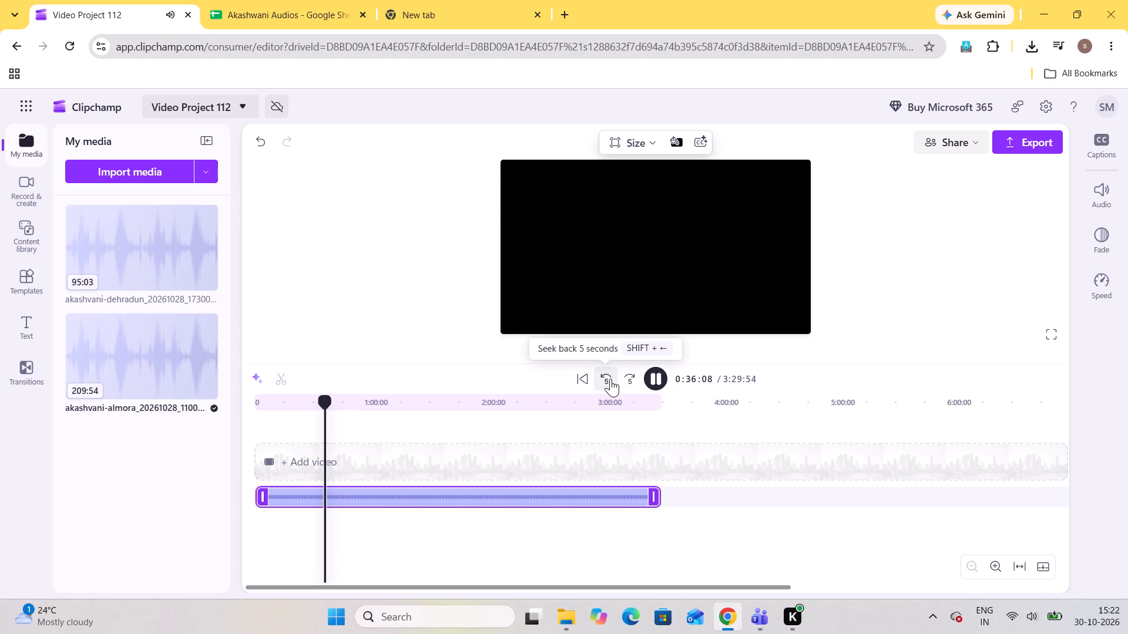
click(610, 379)
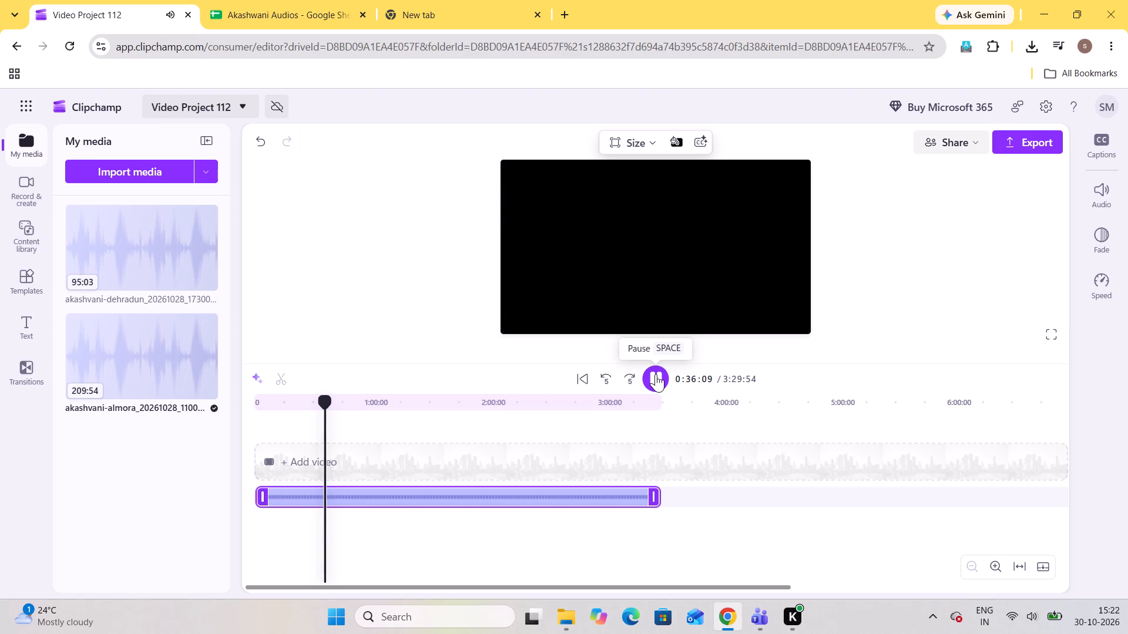
click(656, 374)
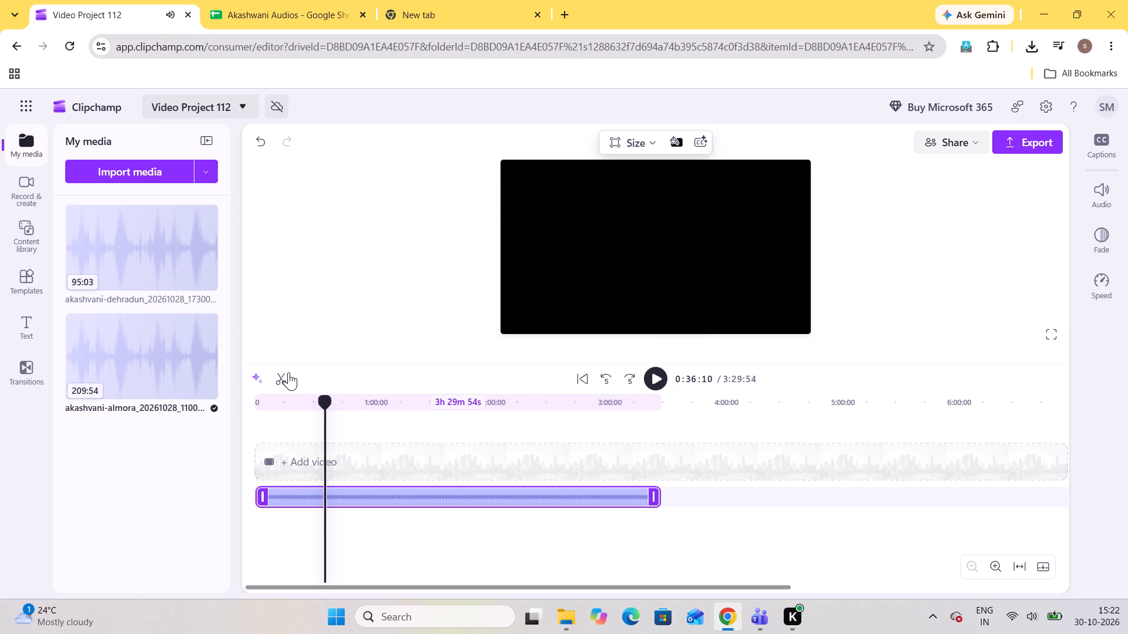
click(283, 372)
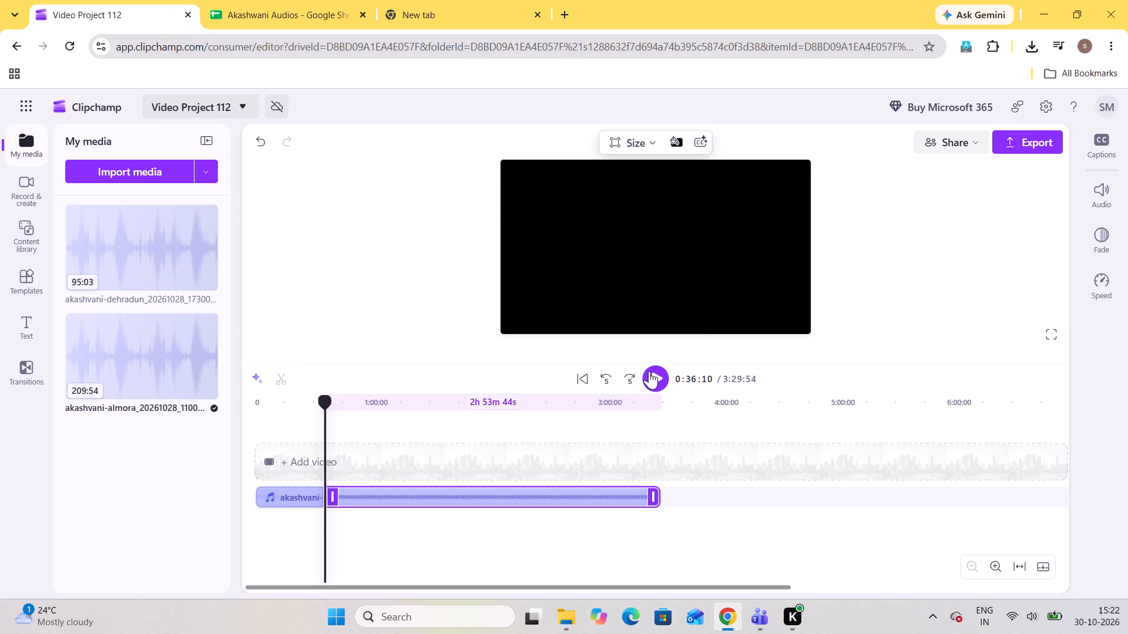
Play the song and replace the title in the export file name with "tum daina hejaya", keeping the language and singer prefix, and return to editing.
click(649, 371)
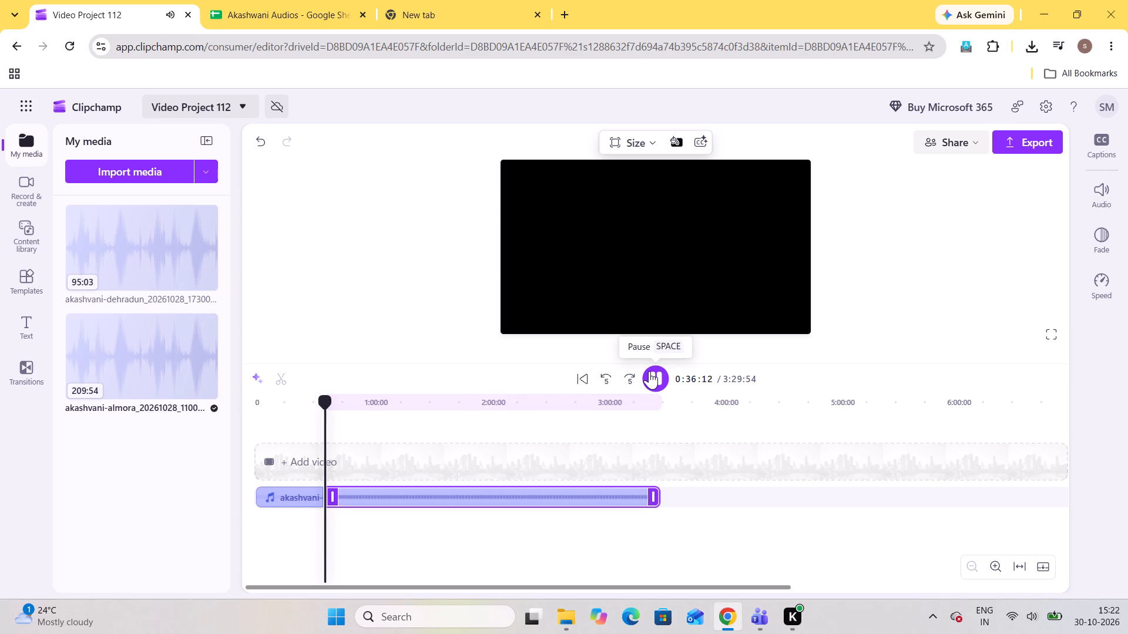
click(1024, 146)
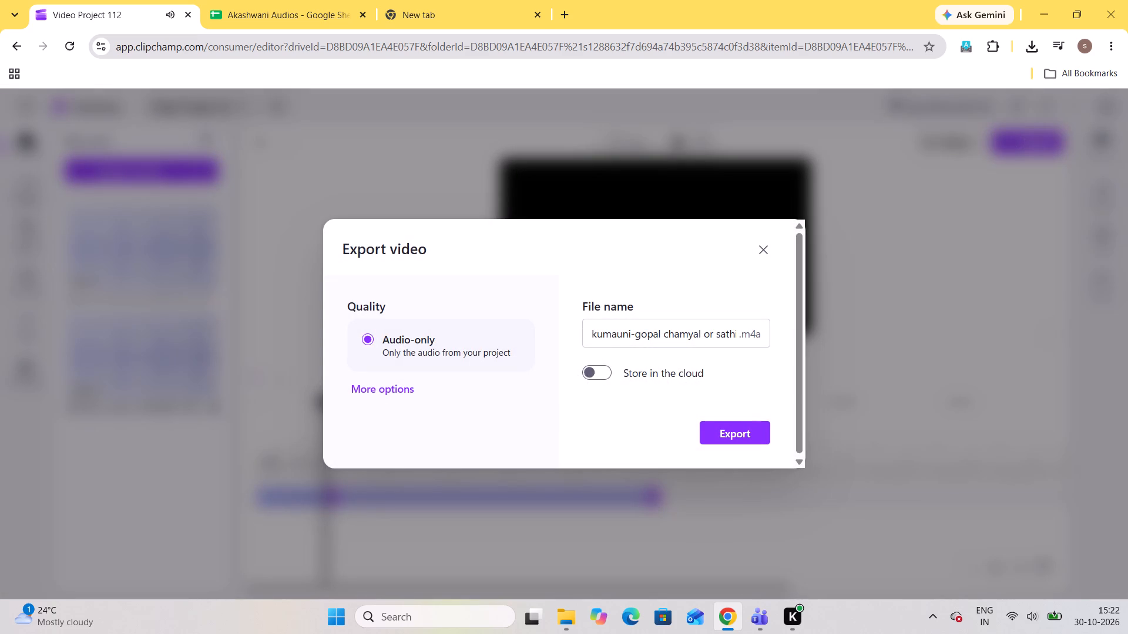
drag(639, 329, 758, 316)
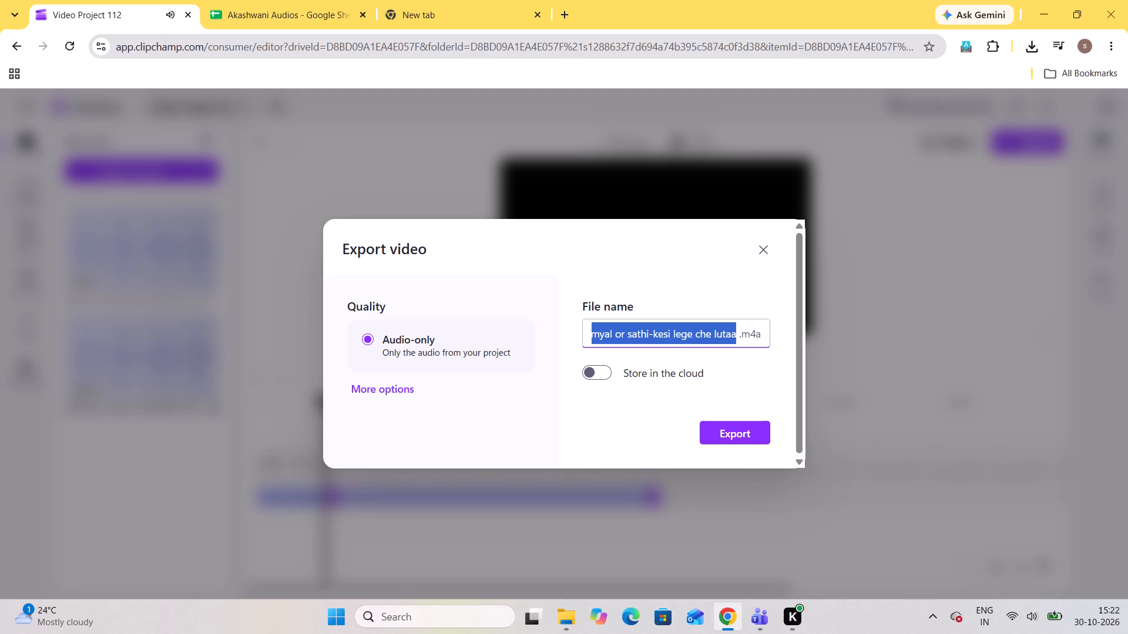
click(657, 328)
drag(652, 329, 834, 328)
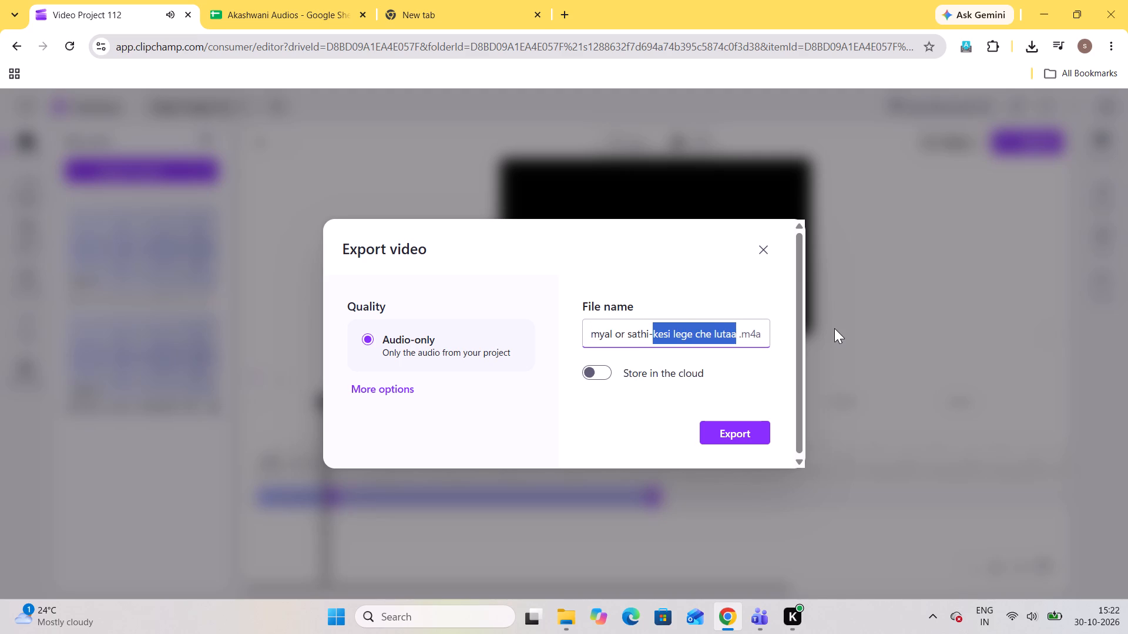
text(tum daina hejaya)
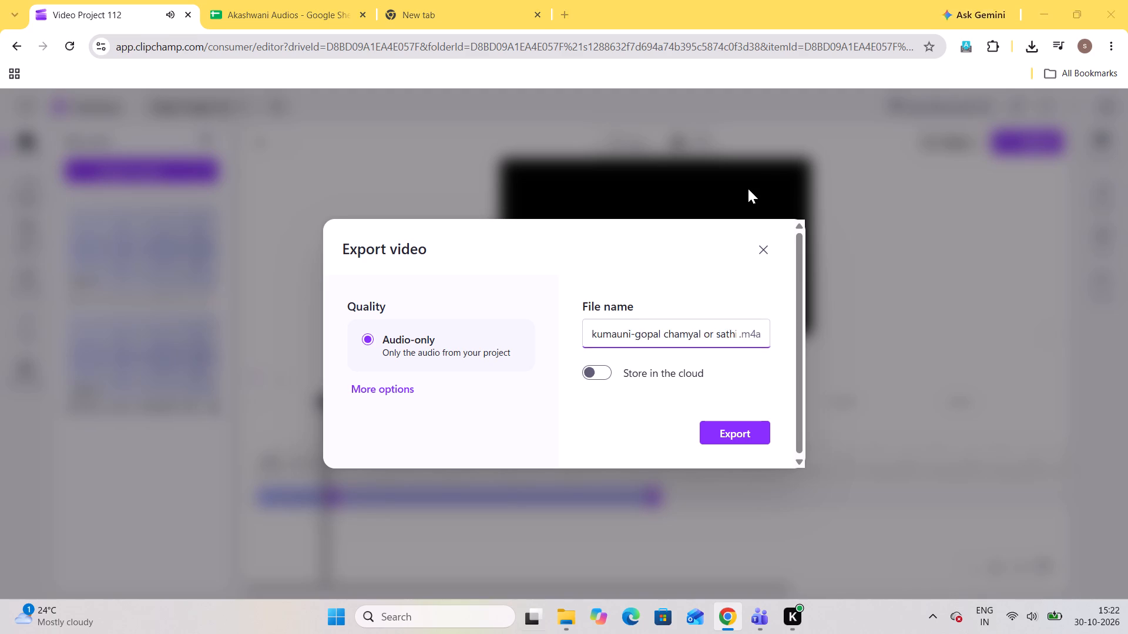
click(670, 188)
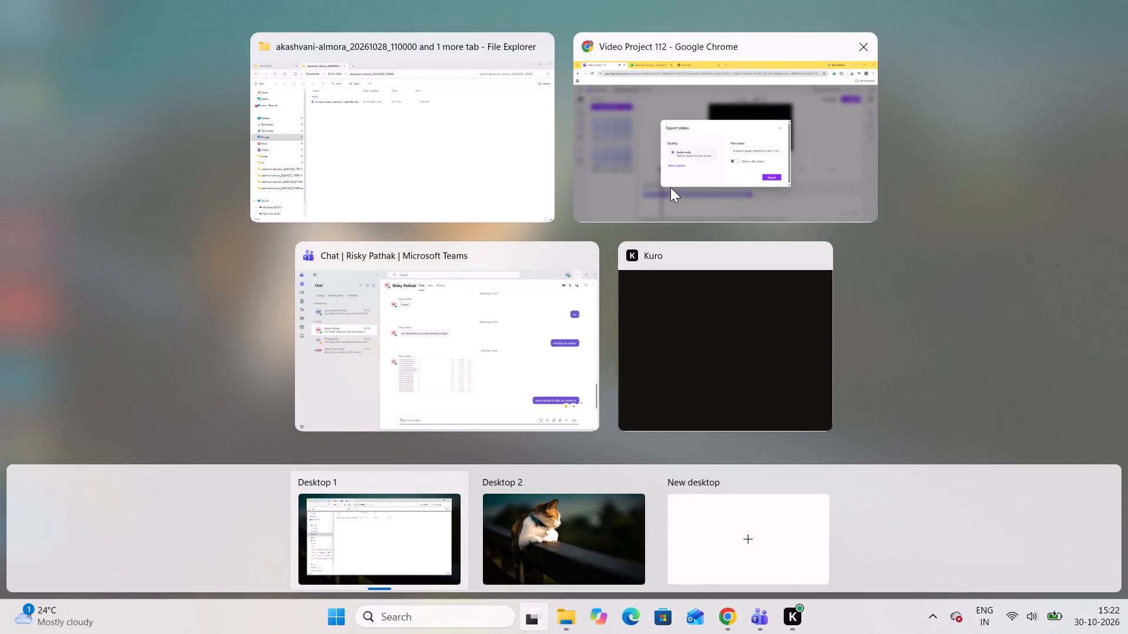
click(670, 187)
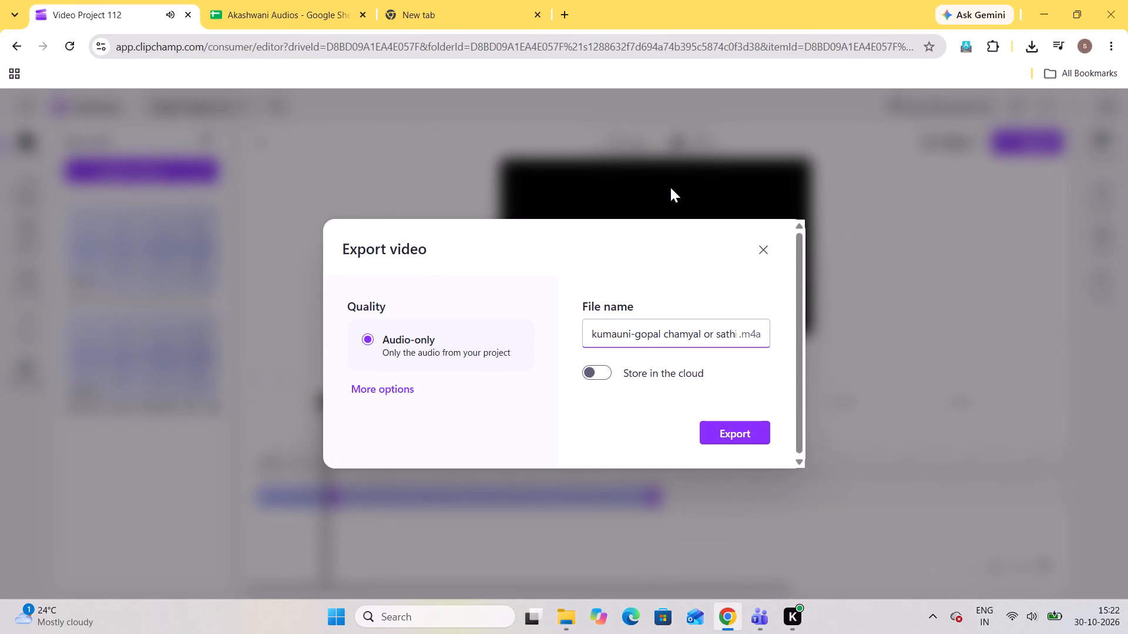
click(669, 146)
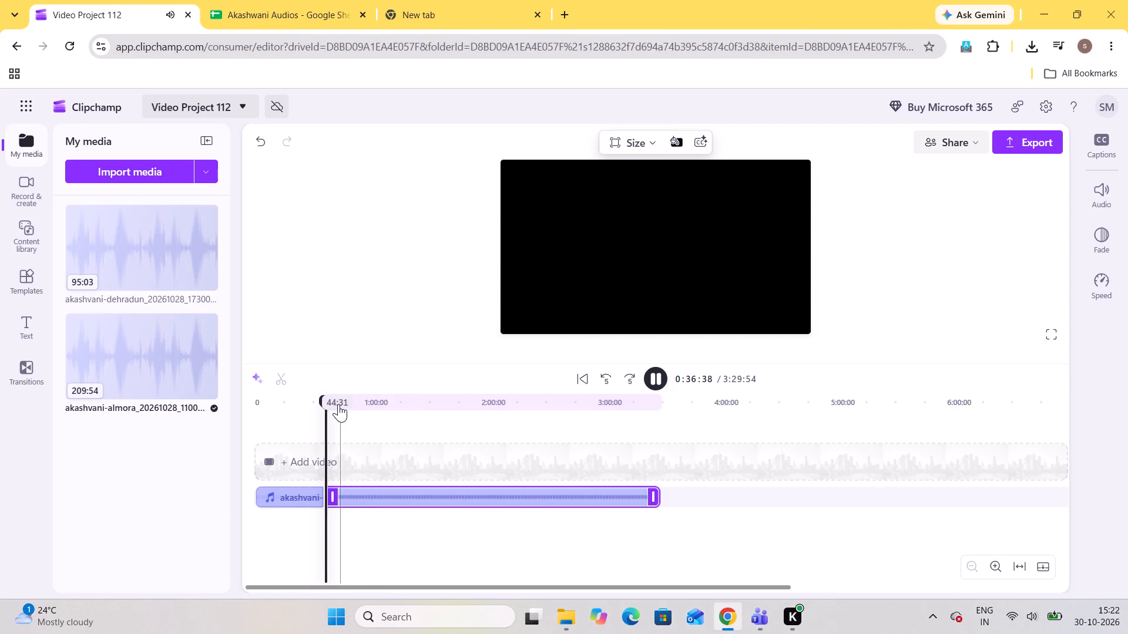
Play and skip forward through the recording from about 0:40 to 0:44 to listen for the song's end.
click(333, 401)
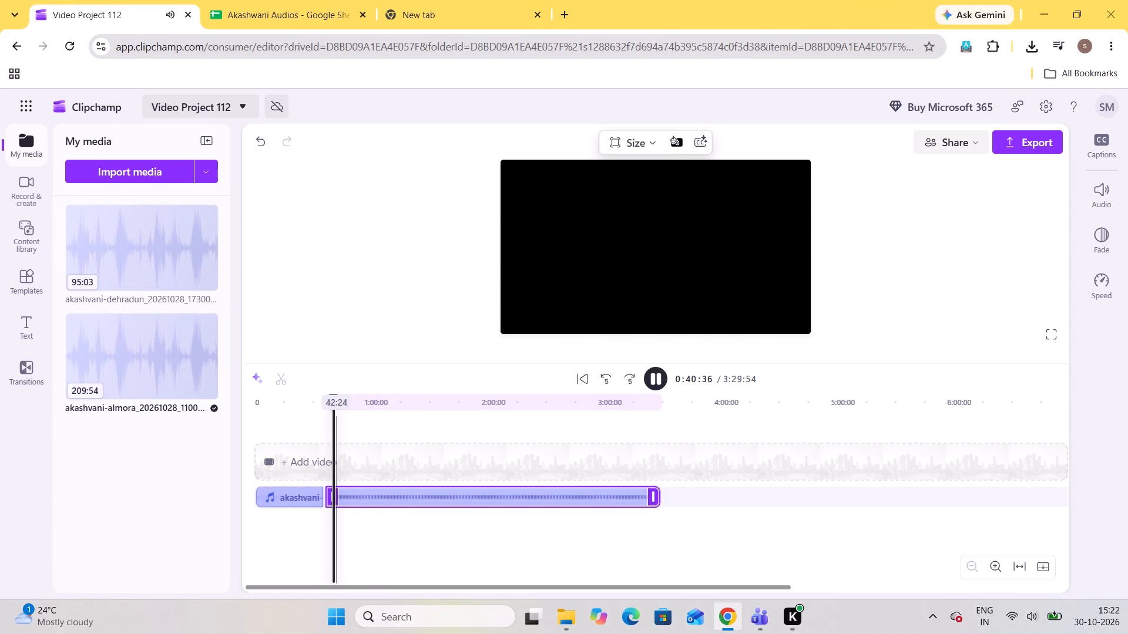
click(340, 403)
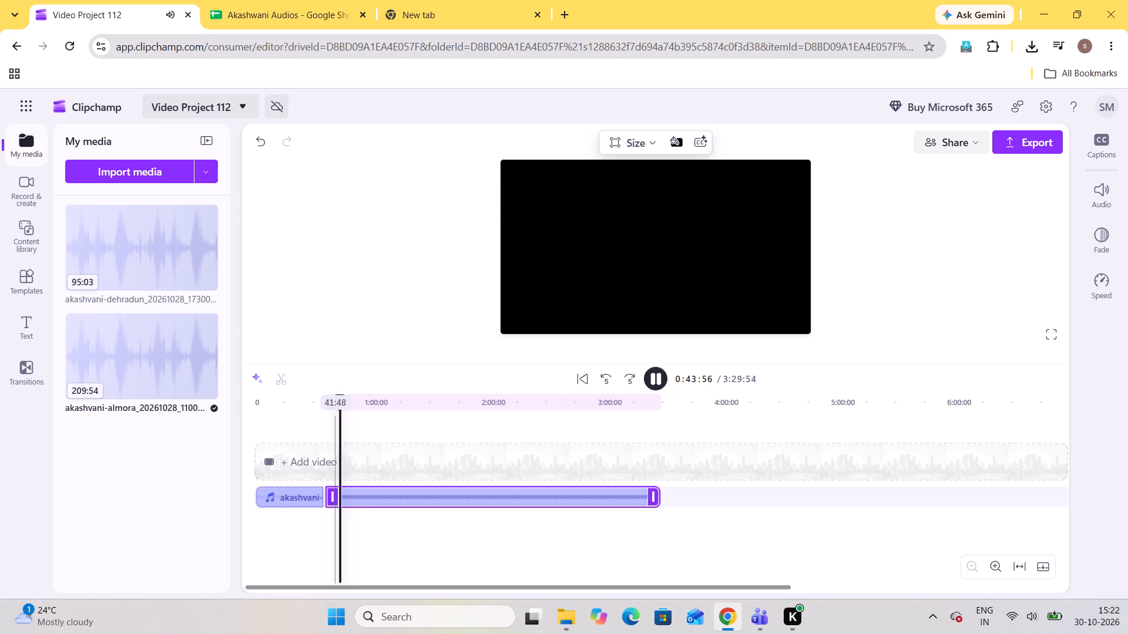
click(335, 403)
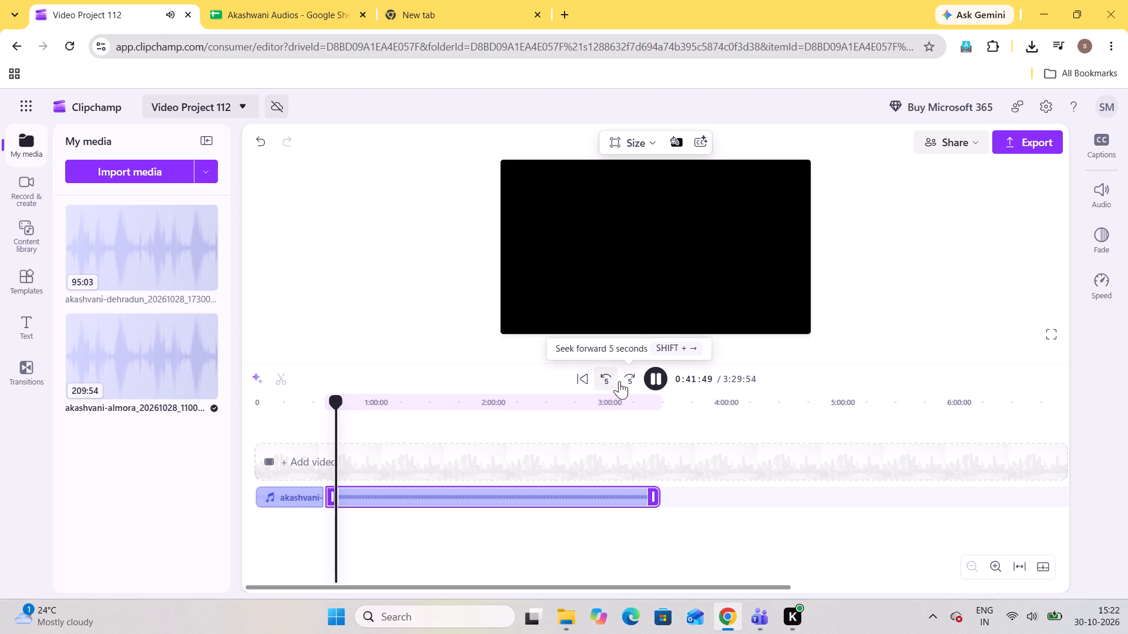
triple_click(633, 379)
click(633, 379)
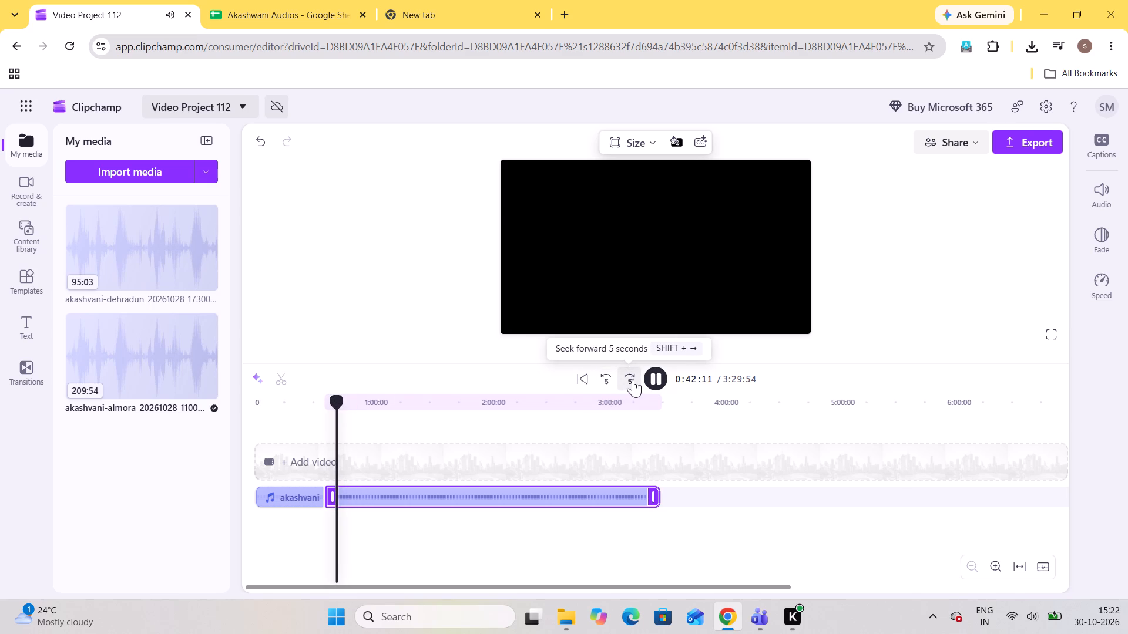
double_click(633, 379)
double_click(633, 379)
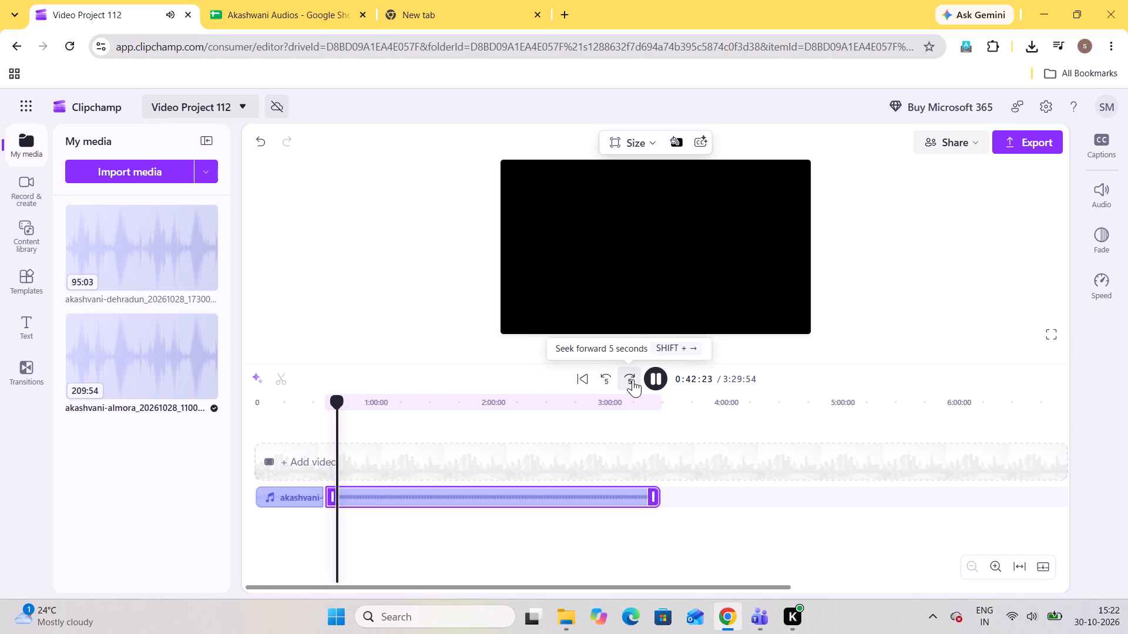
double_click(633, 379)
double_click(633, 379)
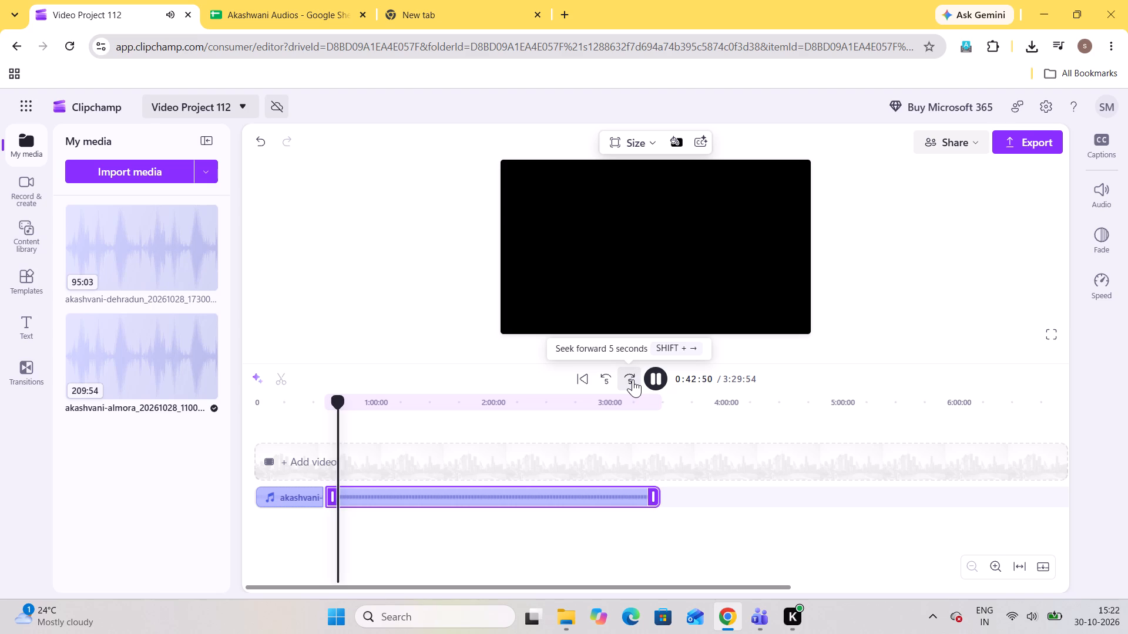
double_click(633, 379)
double_click(633, 379)
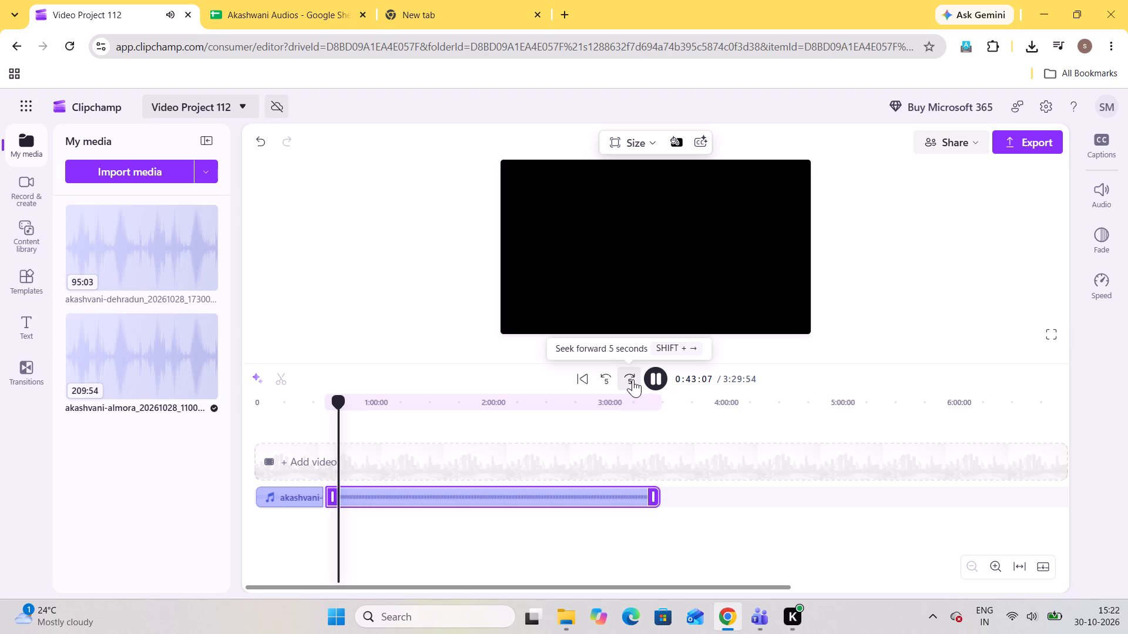
double_click(633, 379)
double_click(633, 379)
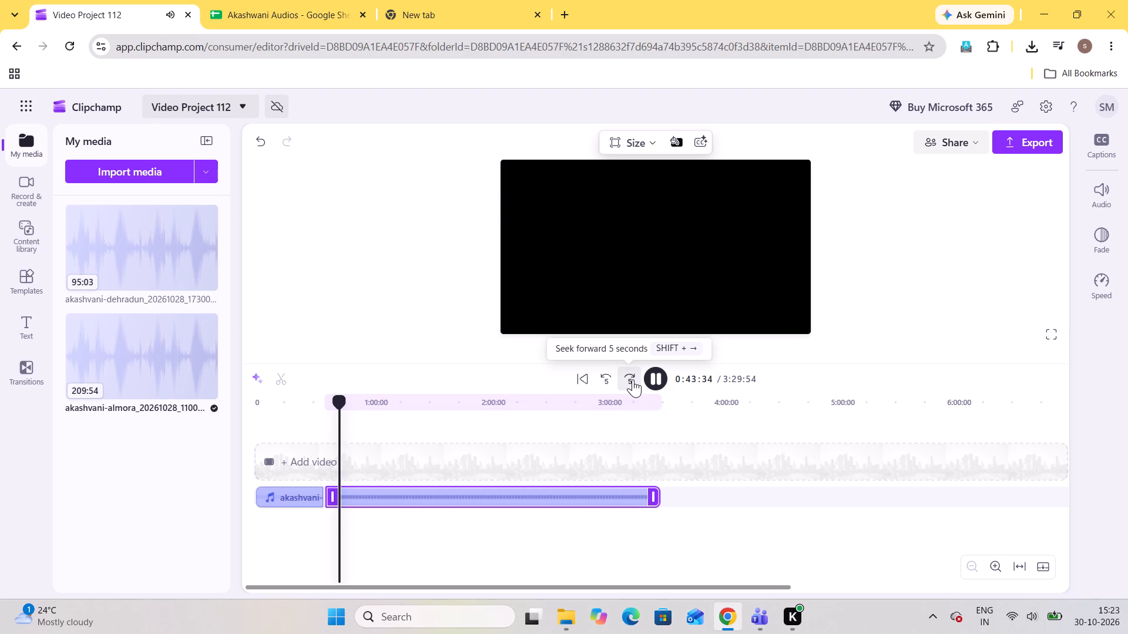
double_click(633, 379)
double_click(633, 379)
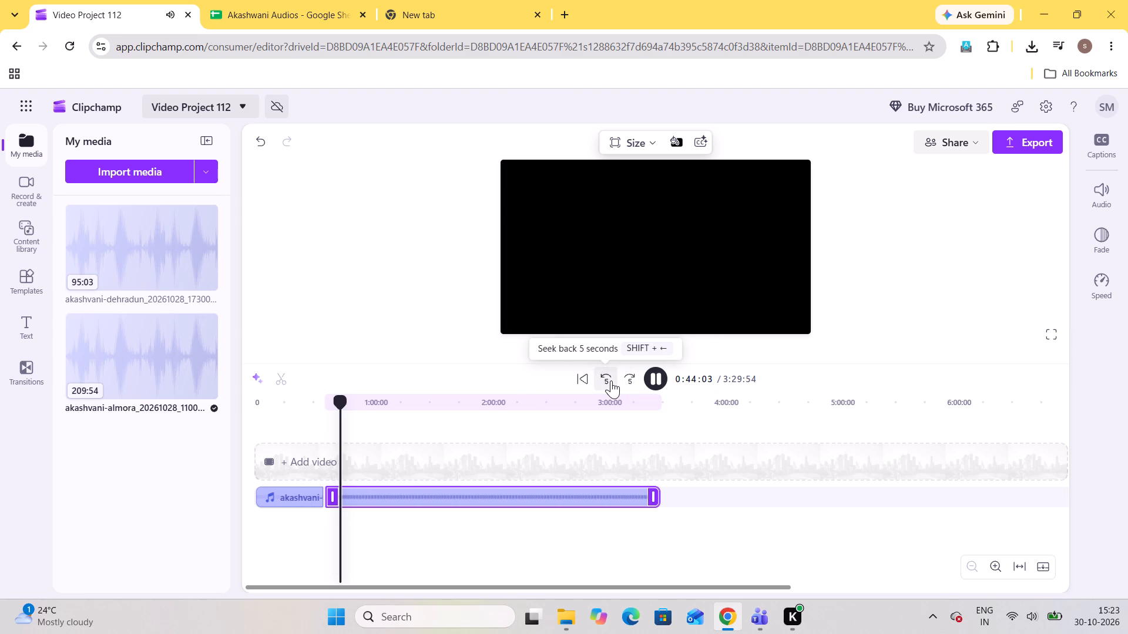
Step back to the song's end and split the recording there, at 0:43:48.
double_click(611, 380)
double_click(611, 380)
click(654, 377)
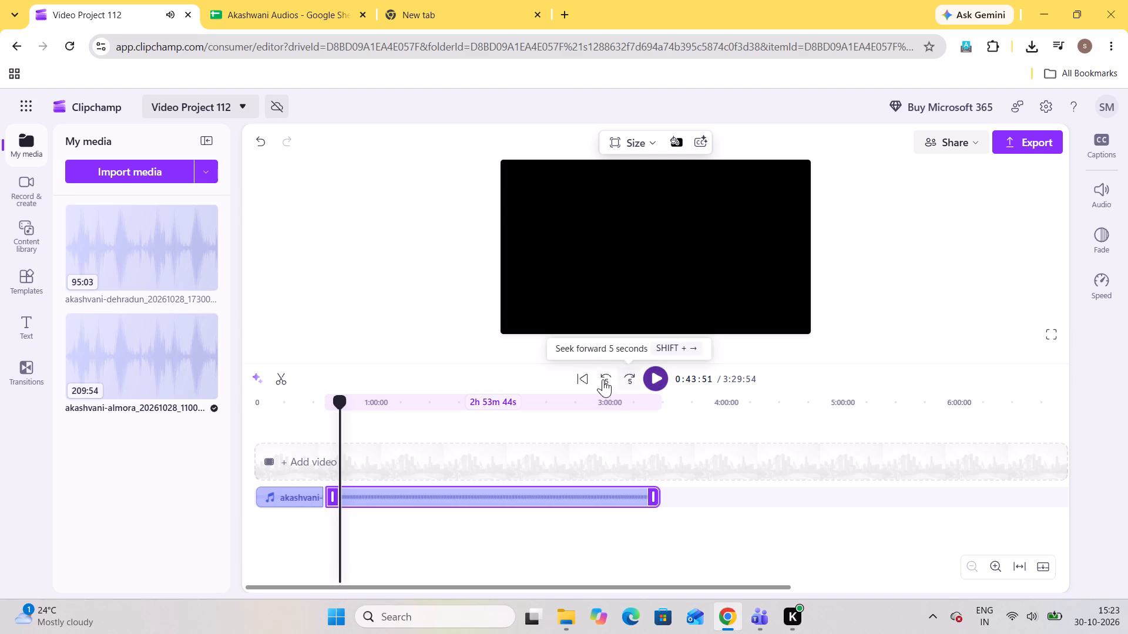
click(600, 379)
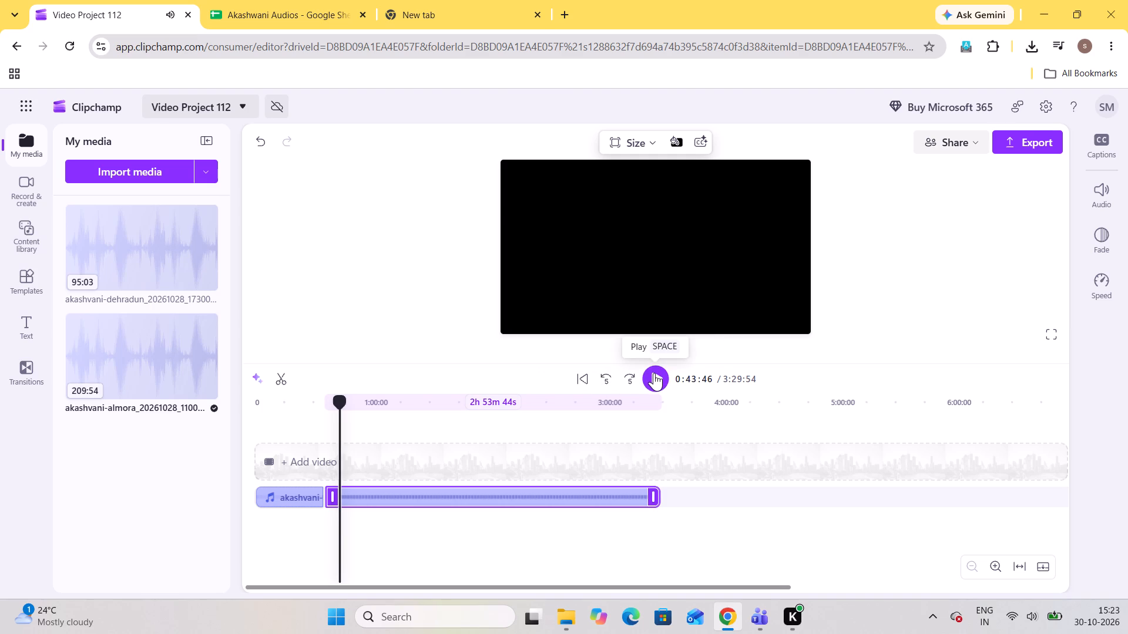
click(654, 373)
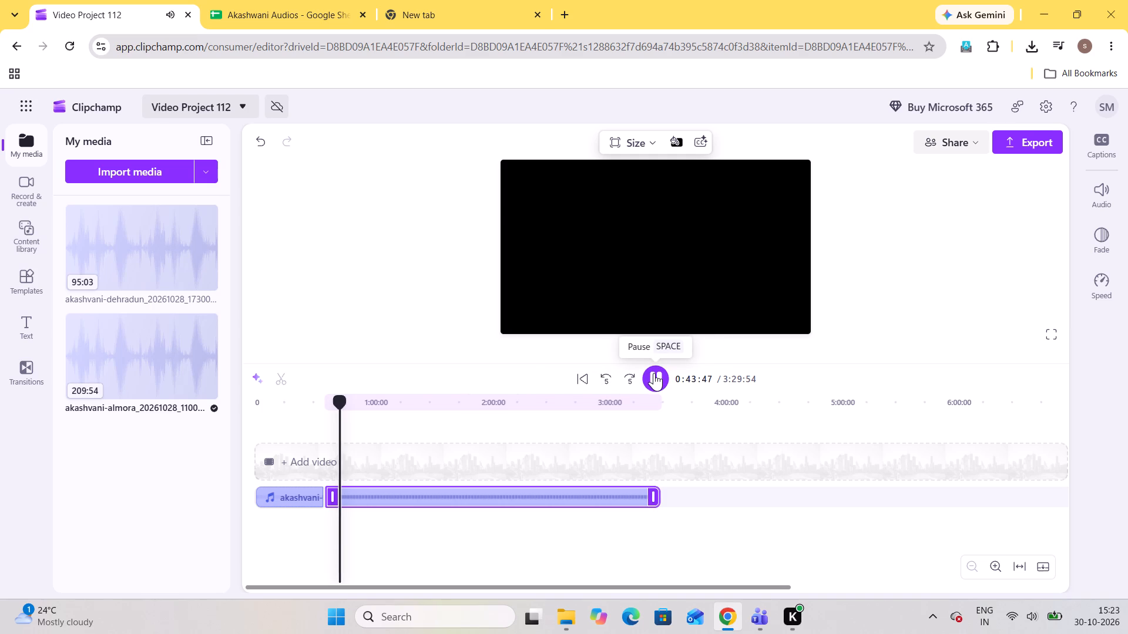
click(654, 373)
click(284, 380)
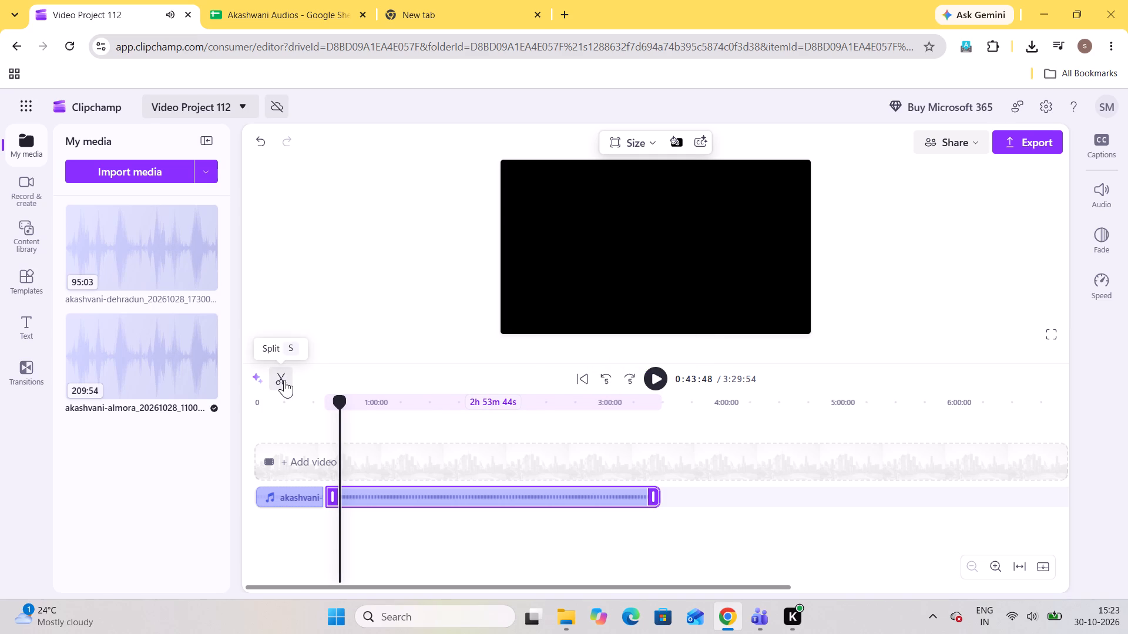
Delete the recording pieces after and before the song and close the gap at the timeline's start.
key(Delete)
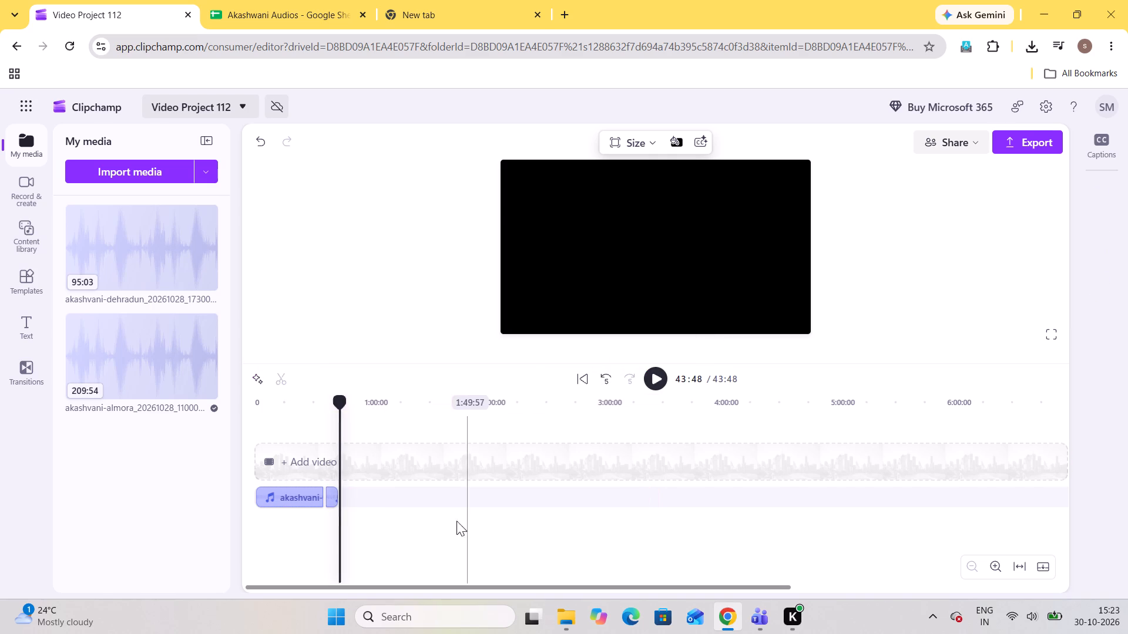
click(296, 500)
key(Delete)
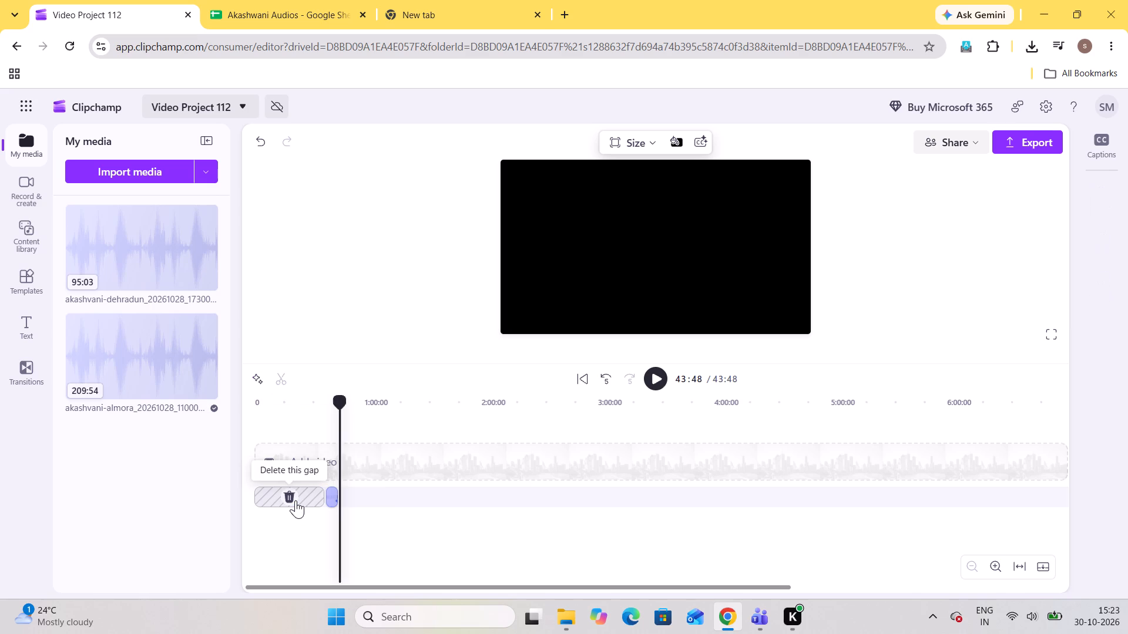
click(296, 500)
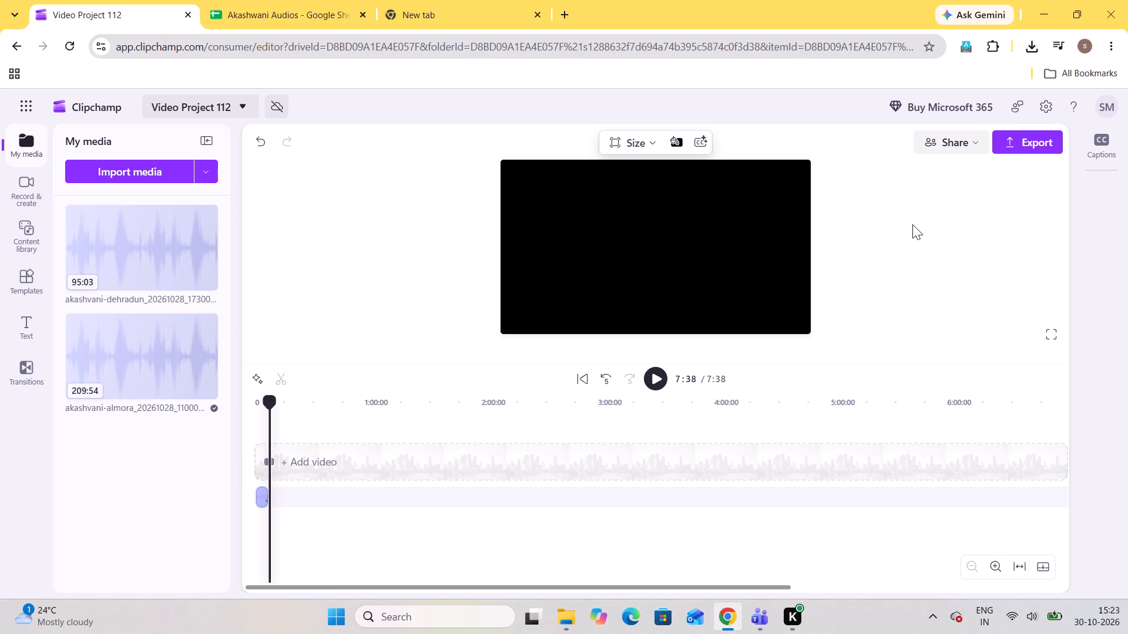
Remove the singer part from the export file name so it reads "kumauni-tum daina hejaya", and return to editing.
click(1015, 144)
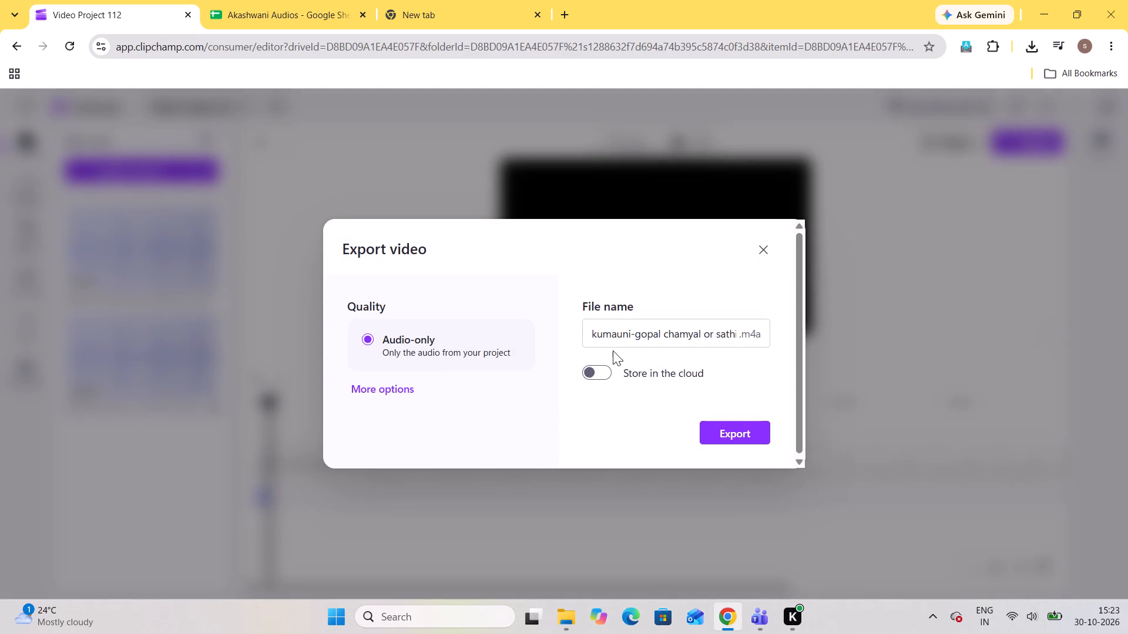
drag(634, 339, 726, 340)
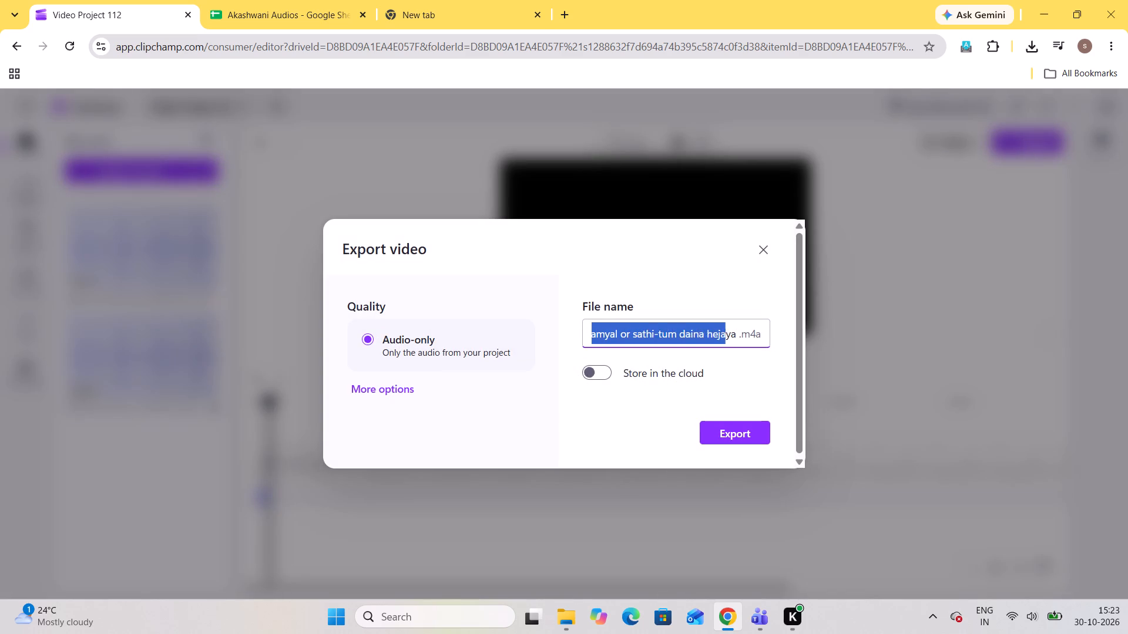
drag(726, 340, 655, 336)
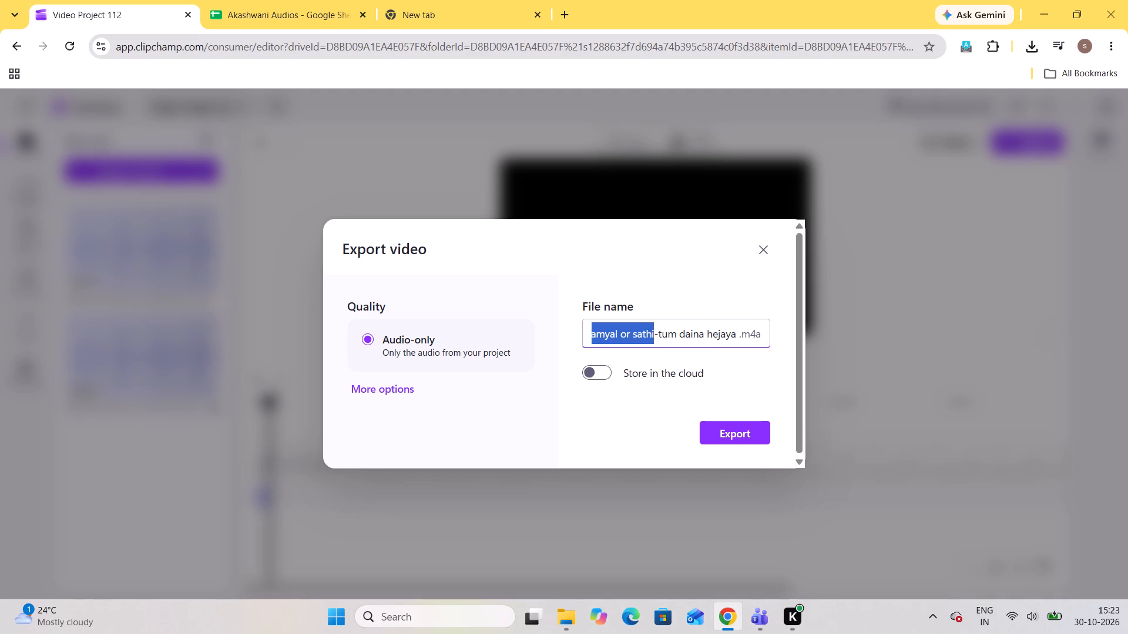
key(ctrl+x)
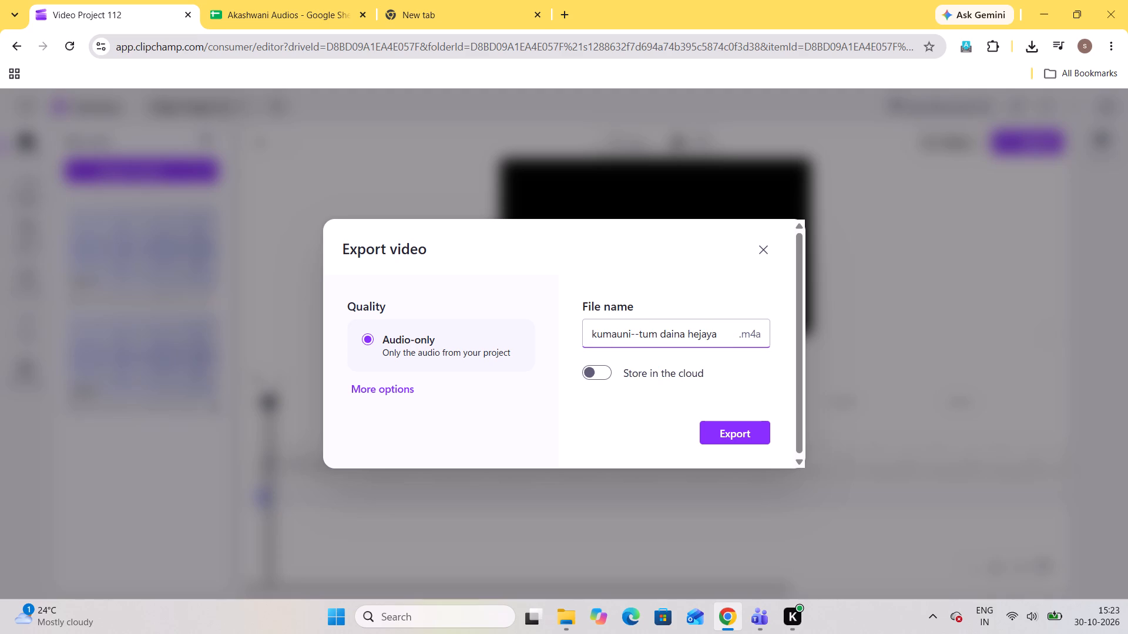
key(BackSpace)
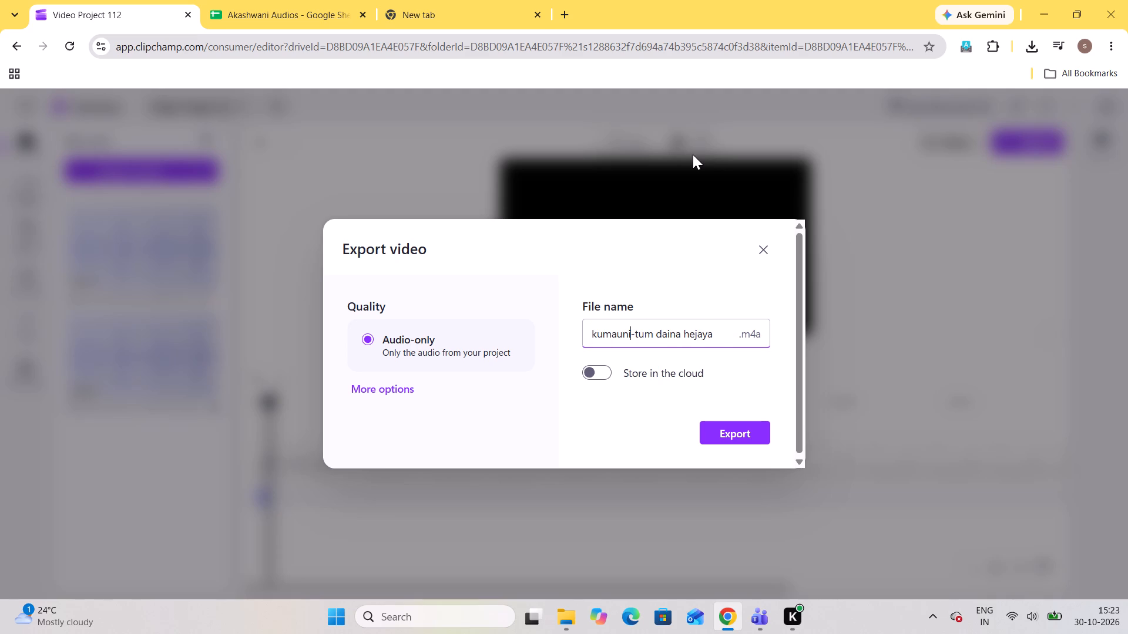
click(693, 154)
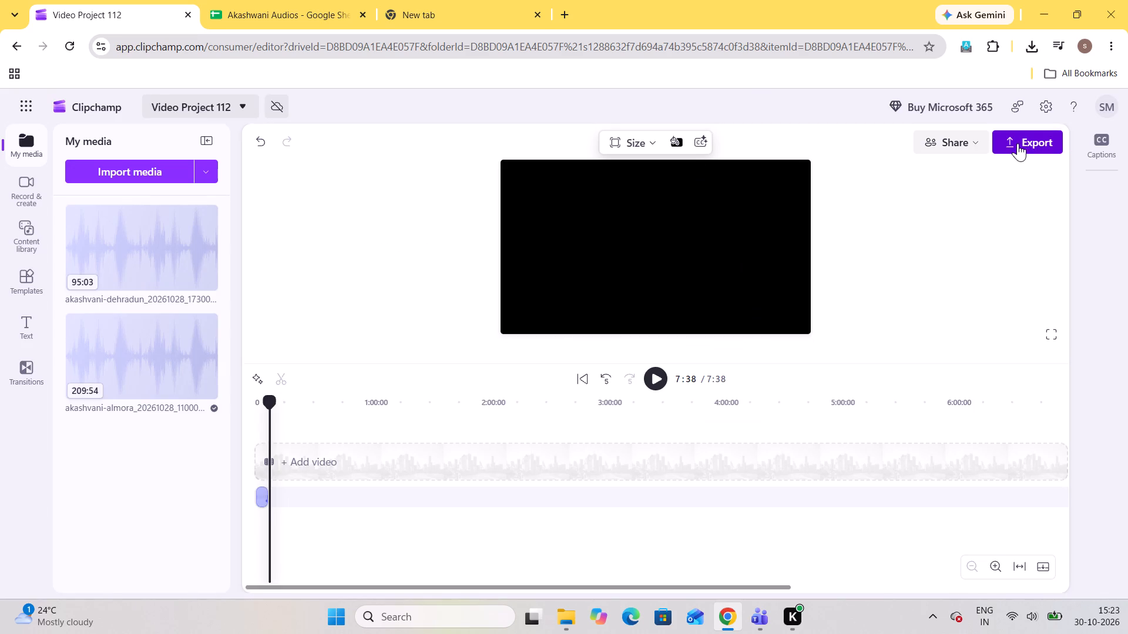
Export the song as audio only, save it in the akashvani-almora_20261028_110000 folder under 30-10-2026, and return to editing.
click(1018, 143)
click(720, 434)
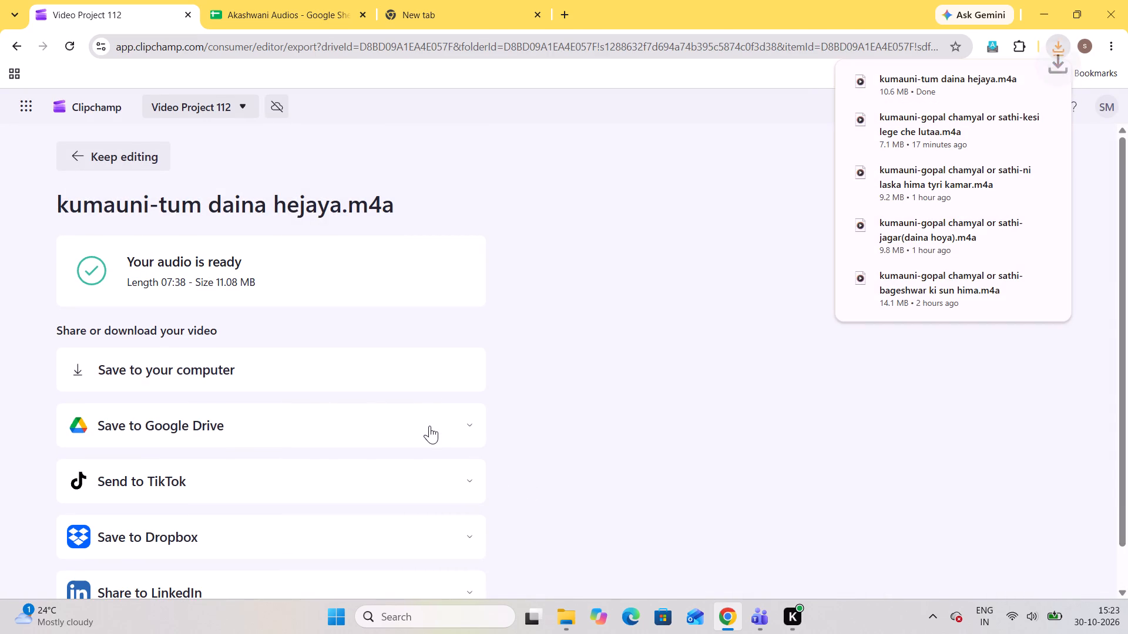
click(410, 366)
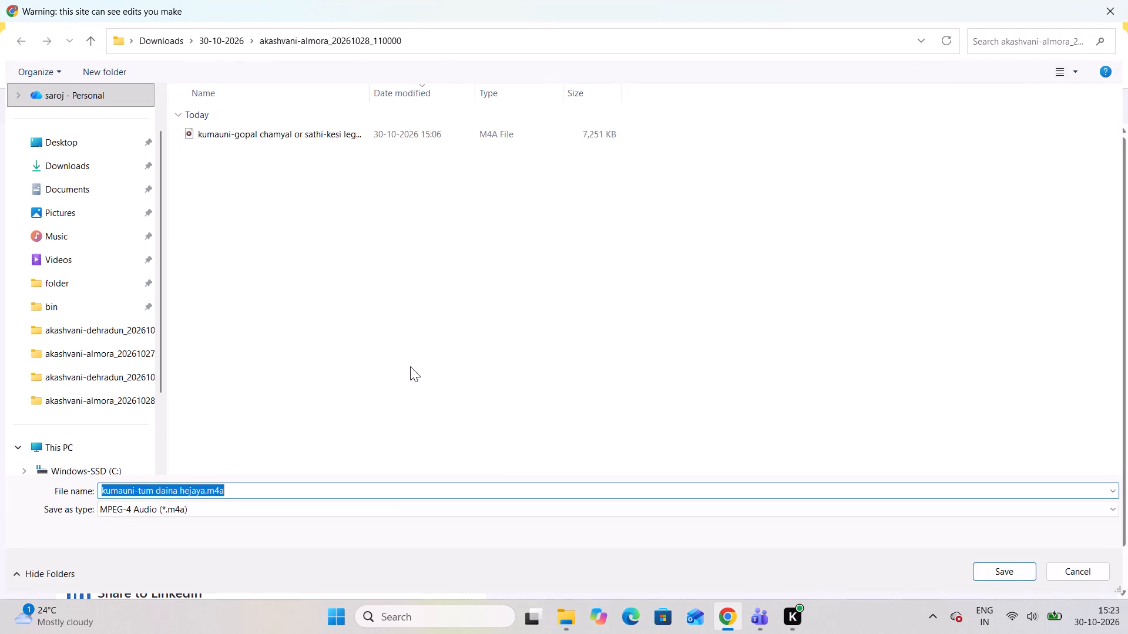
click(1006, 575)
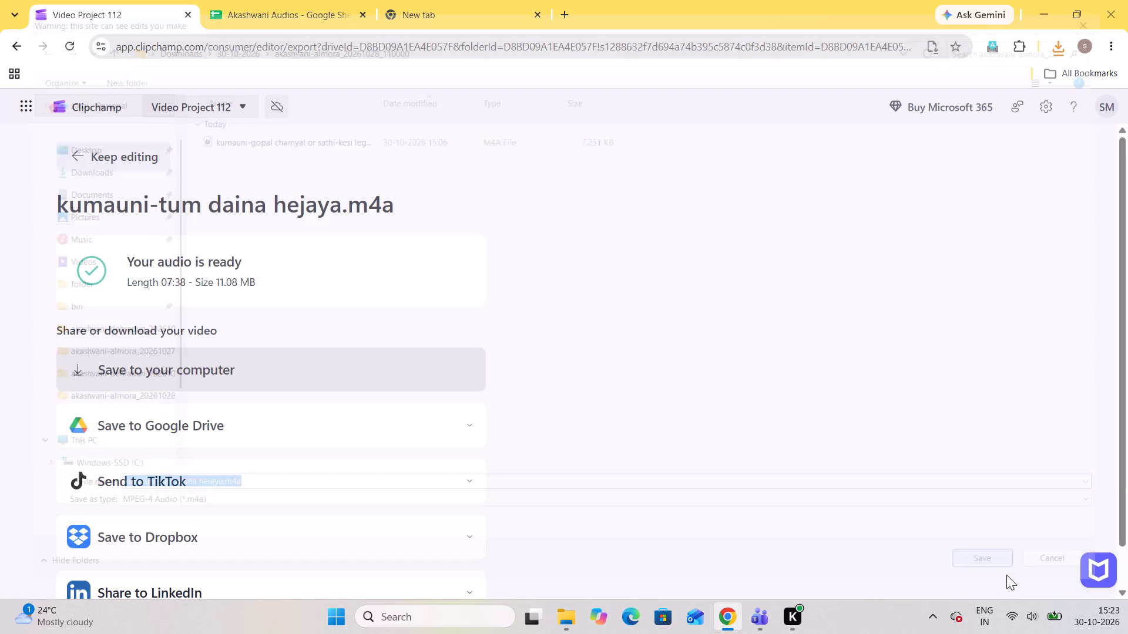
click(76, 153)
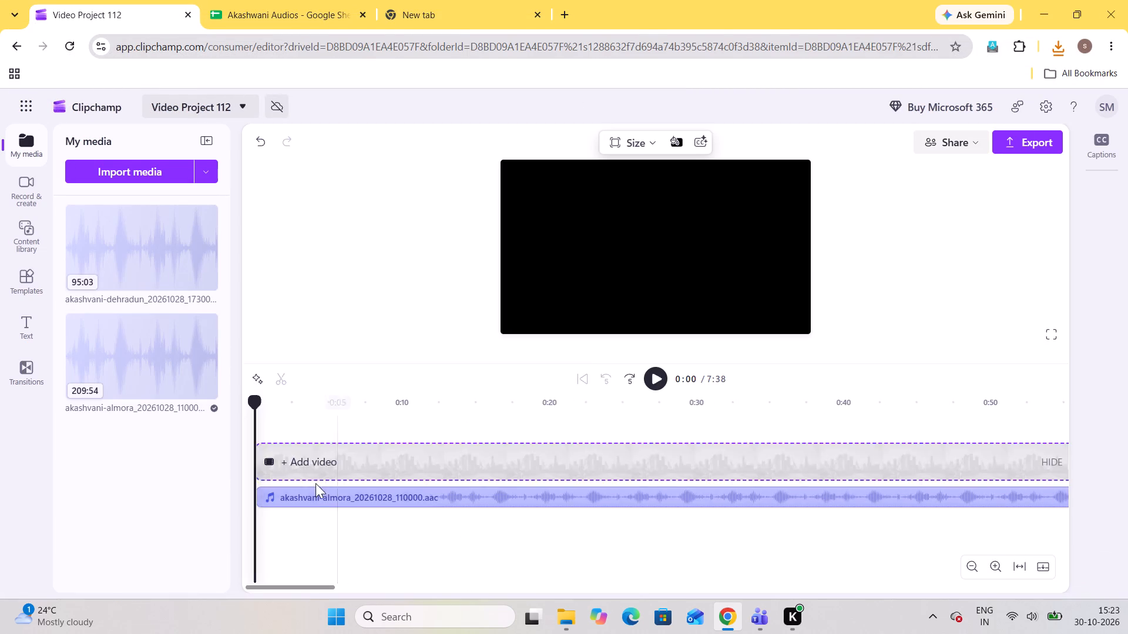
Replace the exported song clip on the timeline with the full akashvani-almora_20261028_110000 recording.
click(310, 490)
key(Delete)
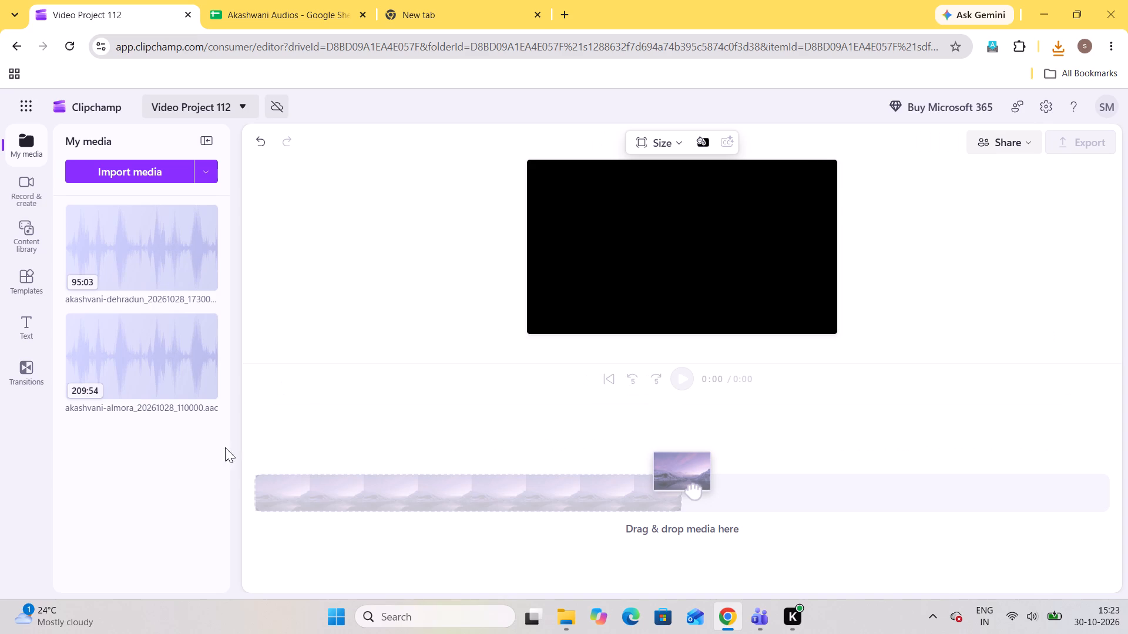
drag(179, 387, 365, 504)
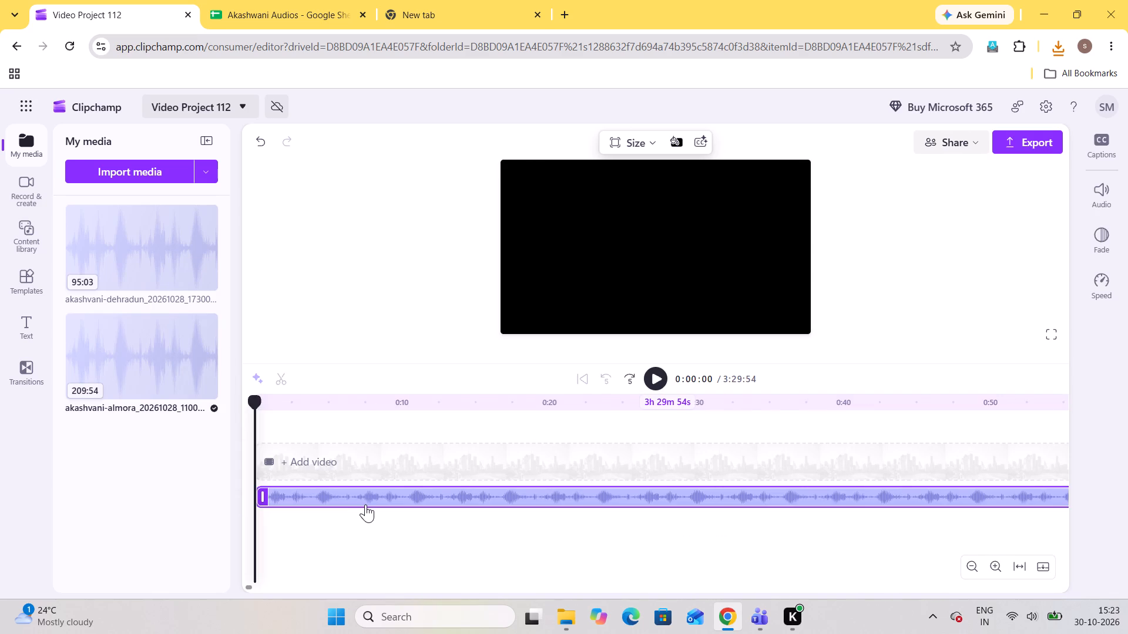
Play the recording and skip forward from the beginning to about 0:45:34 to look for the next song.
key(space)
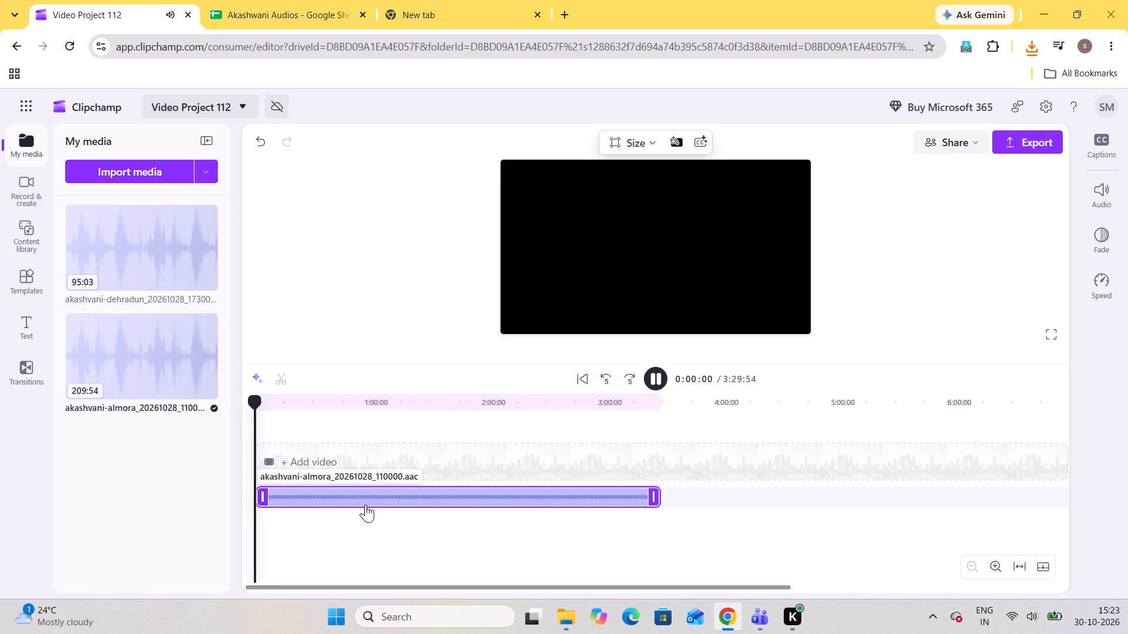
key(Right)
key(Right)
key(Right)
key(Right)
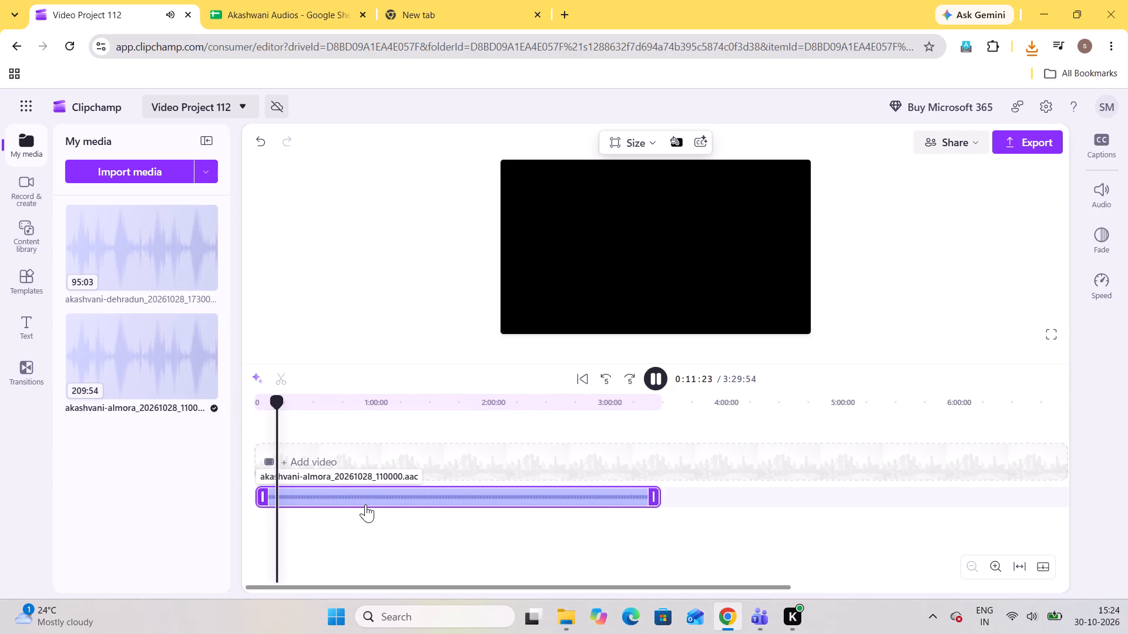
key(Right)
key(Right)
key(Right)
key(Right)
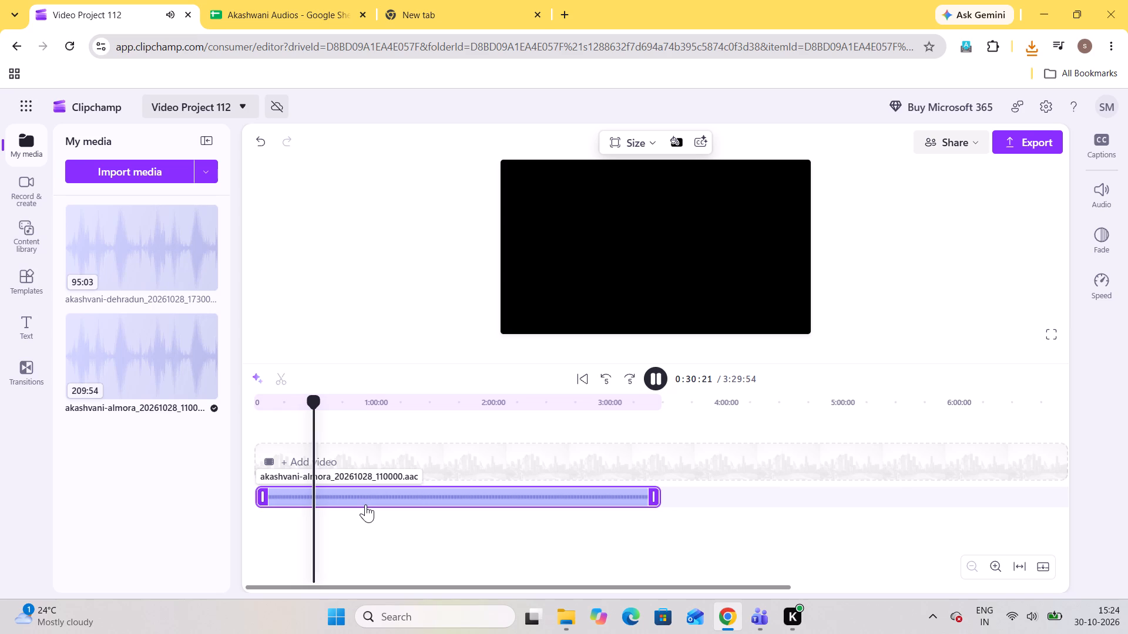
key(Right)
key(Right)
key(Right)
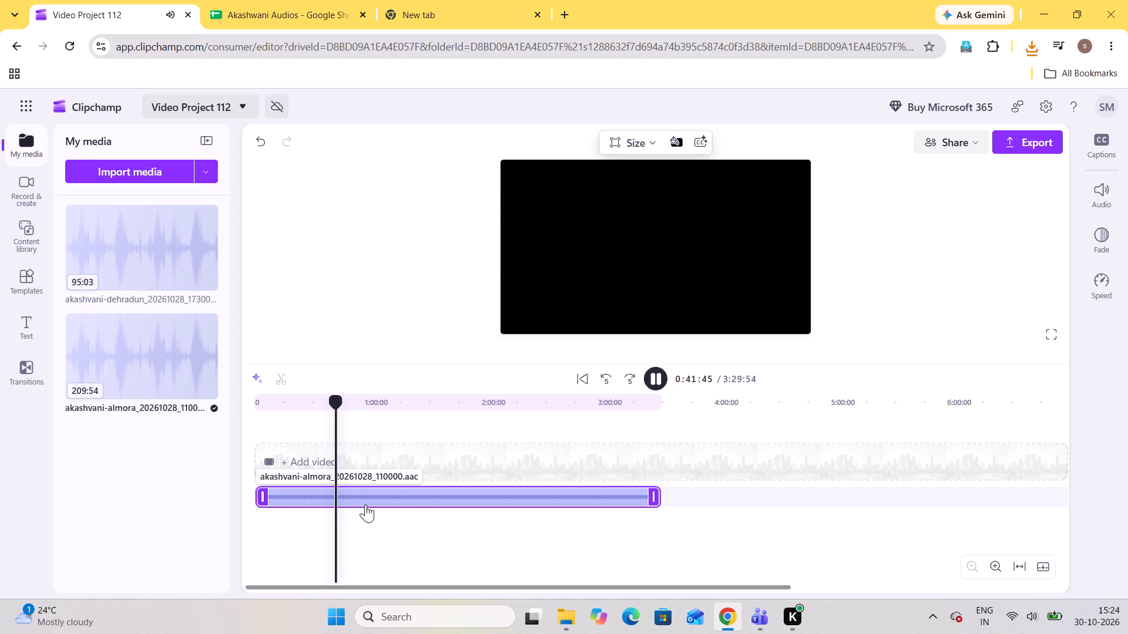
key(Right)
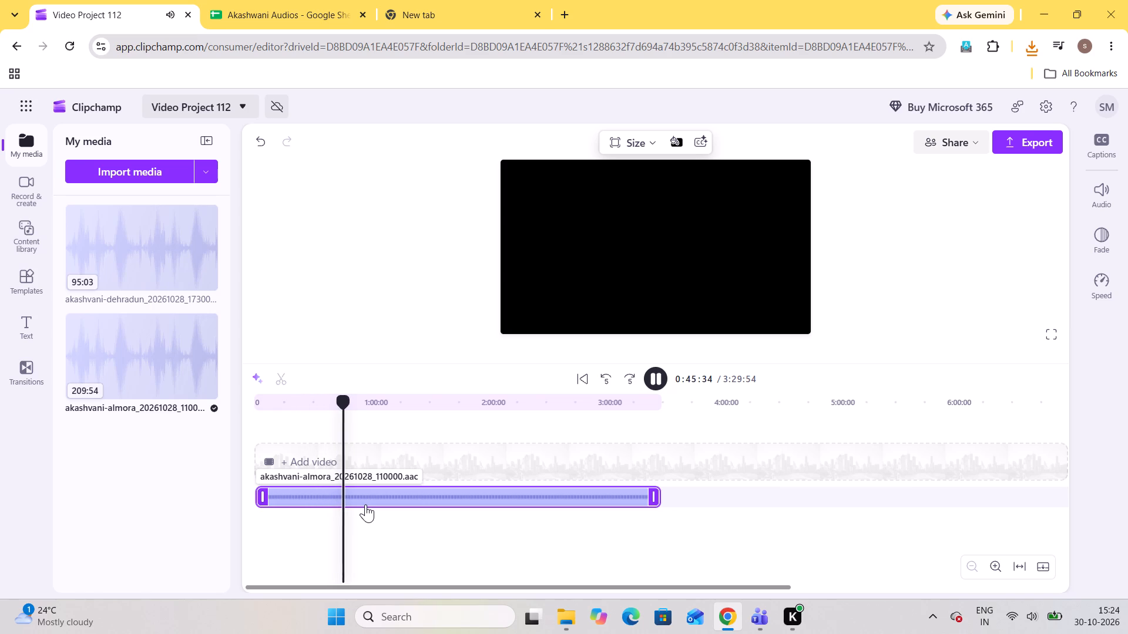
Listen back through the recording in short jumps from about 0:45:36 to 0:45:04 to look for the next song's start.
triple_click(604, 375)
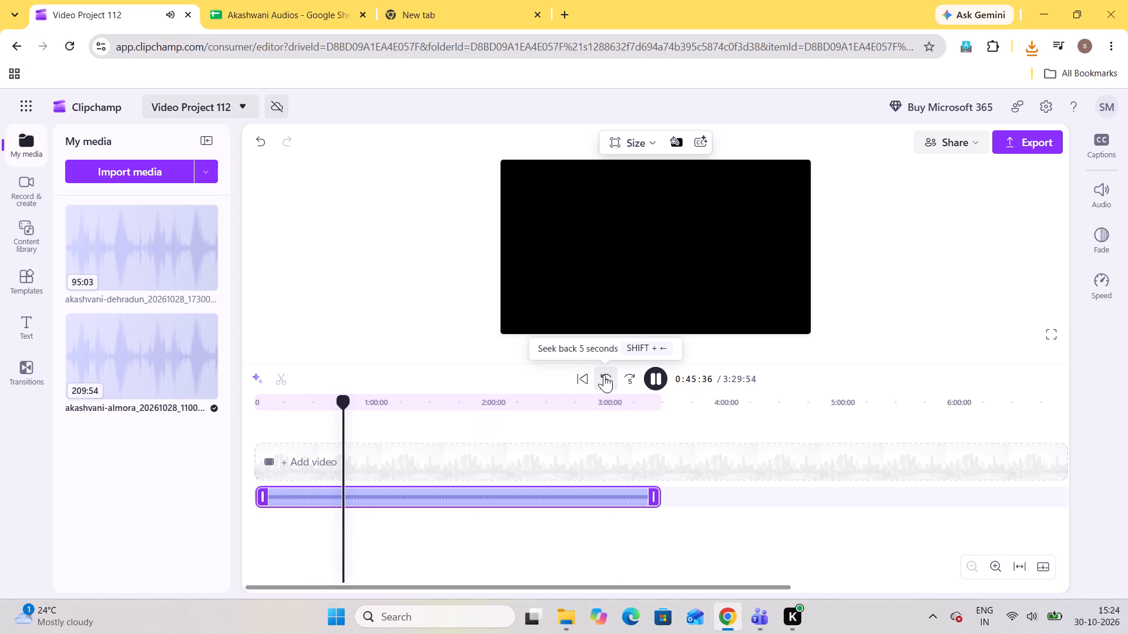
click(604, 375)
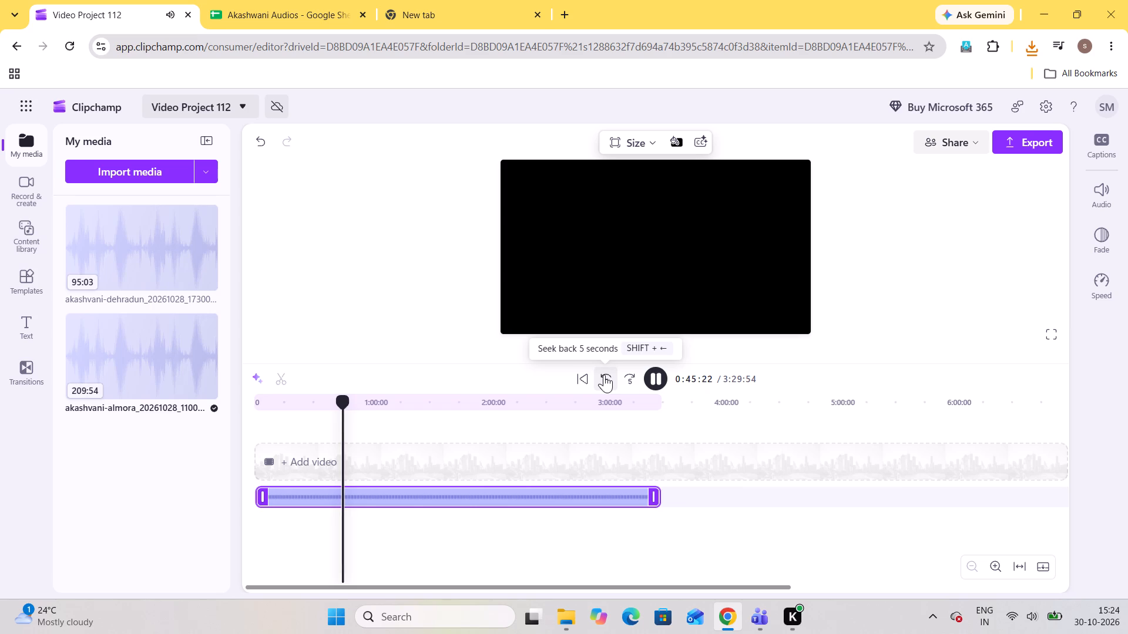
double_click(604, 375)
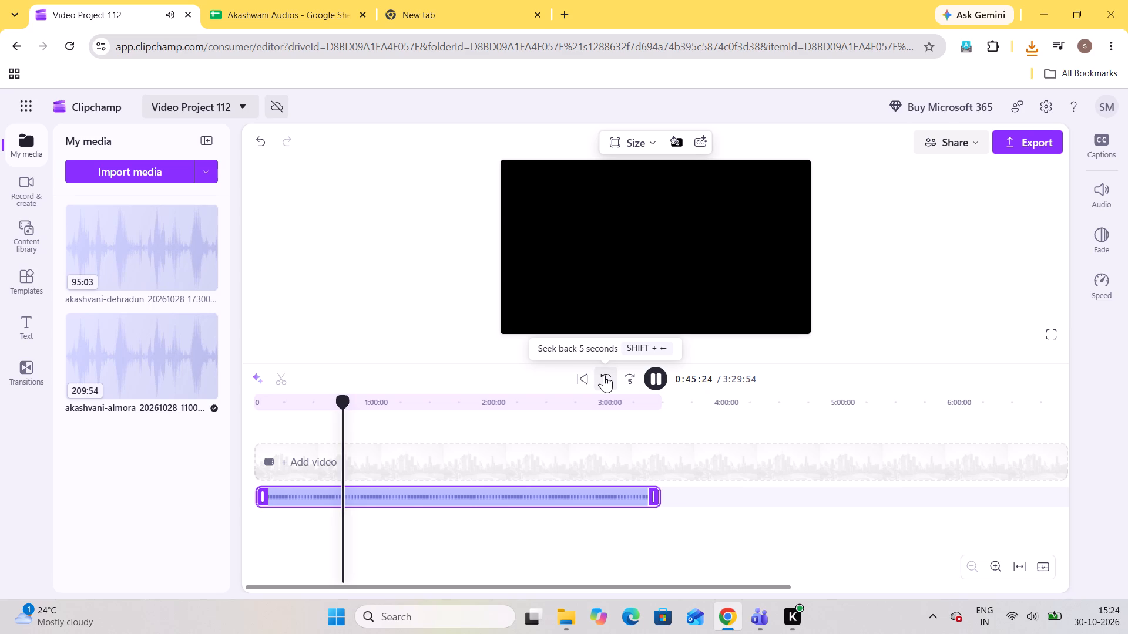
click(604, 375)
double_click(604, 375)
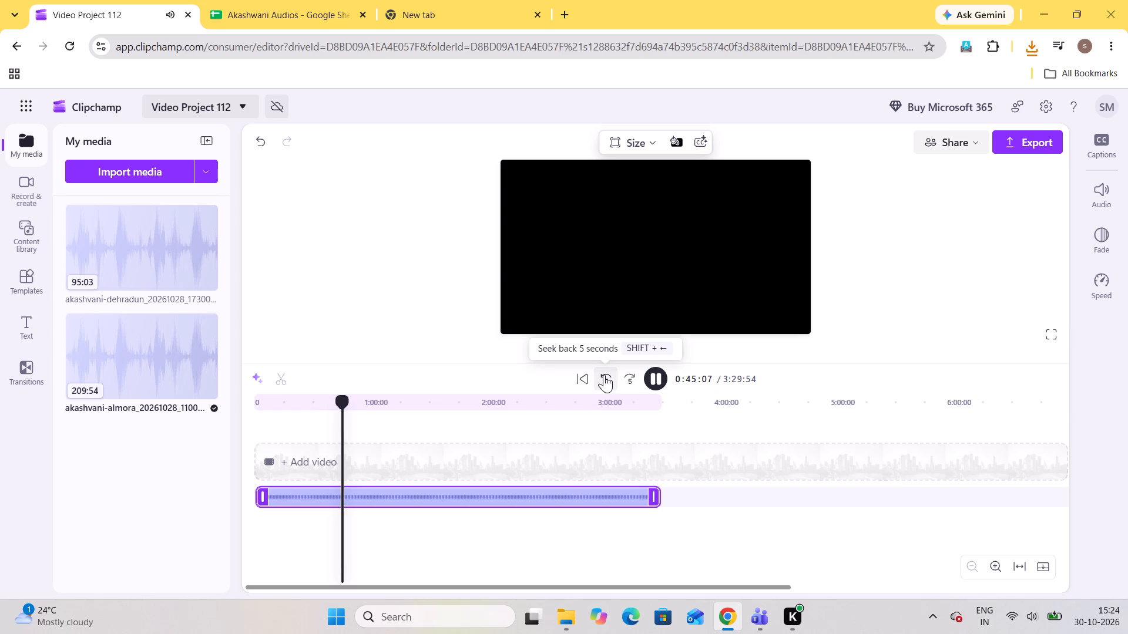
click(604, 375)
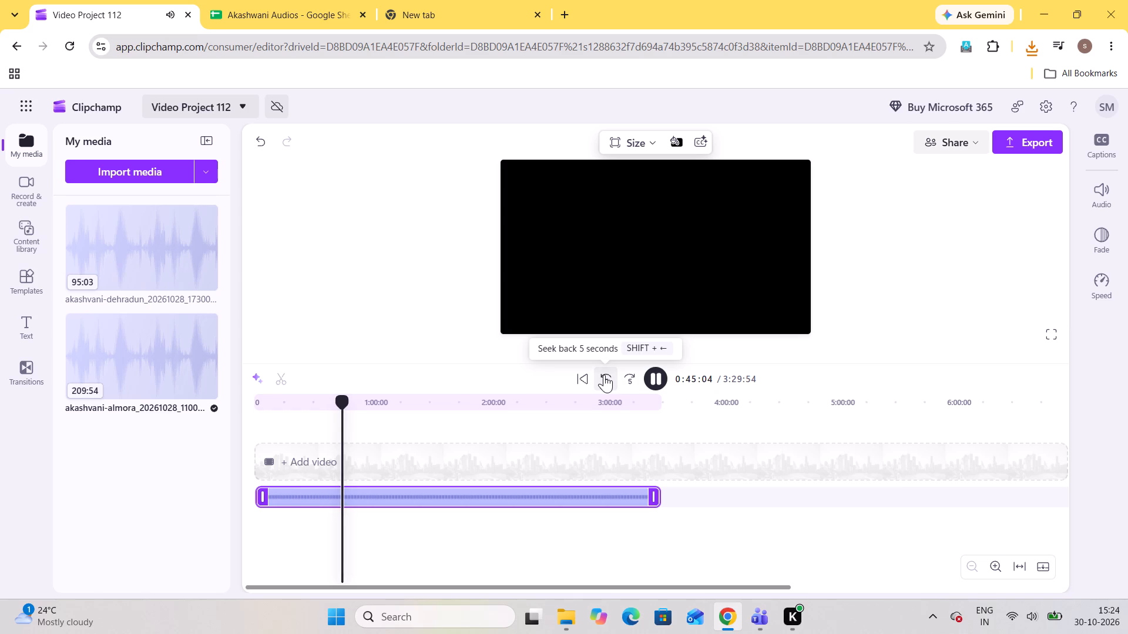
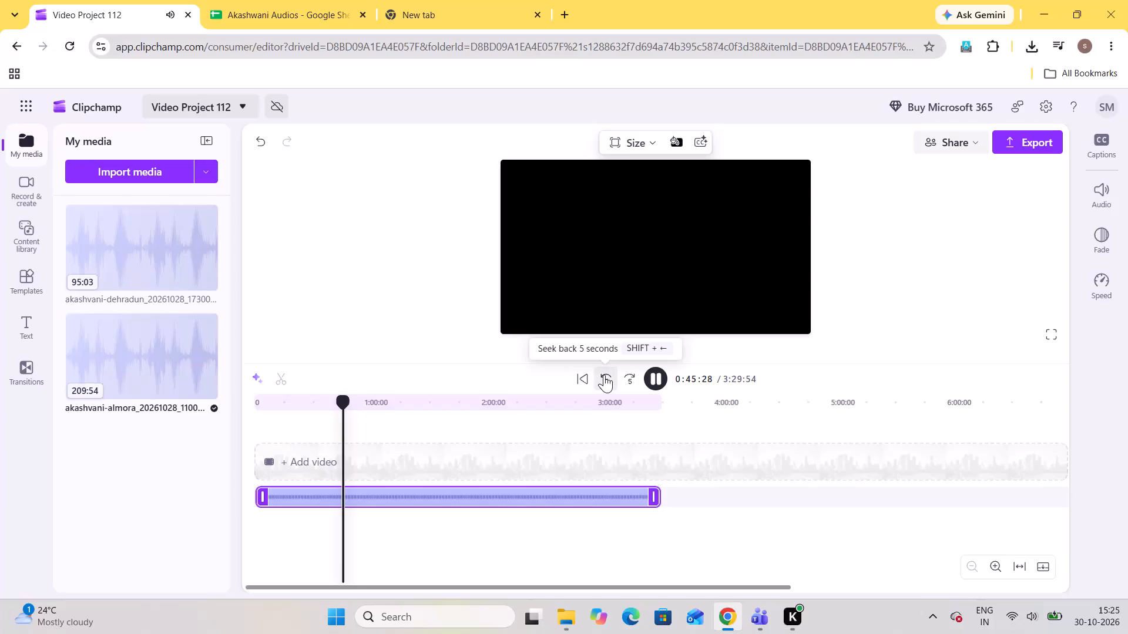
Replay the recording from a few seconds earlier and pause it at 0:45:38, at the song's start.
double_click(604, 375)
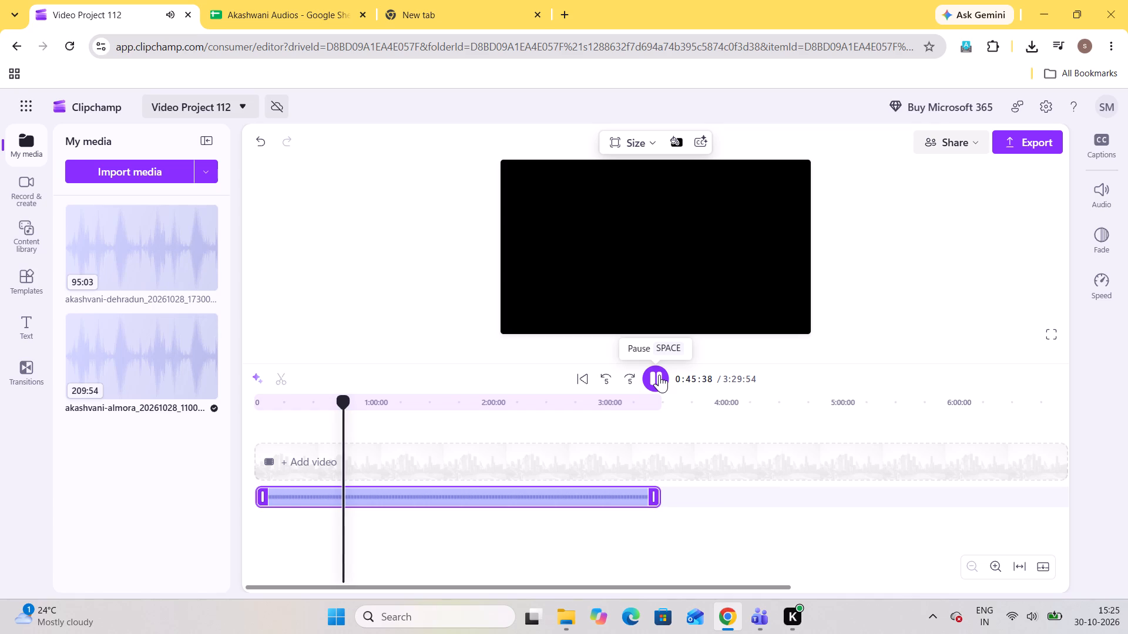
click(659, 375)
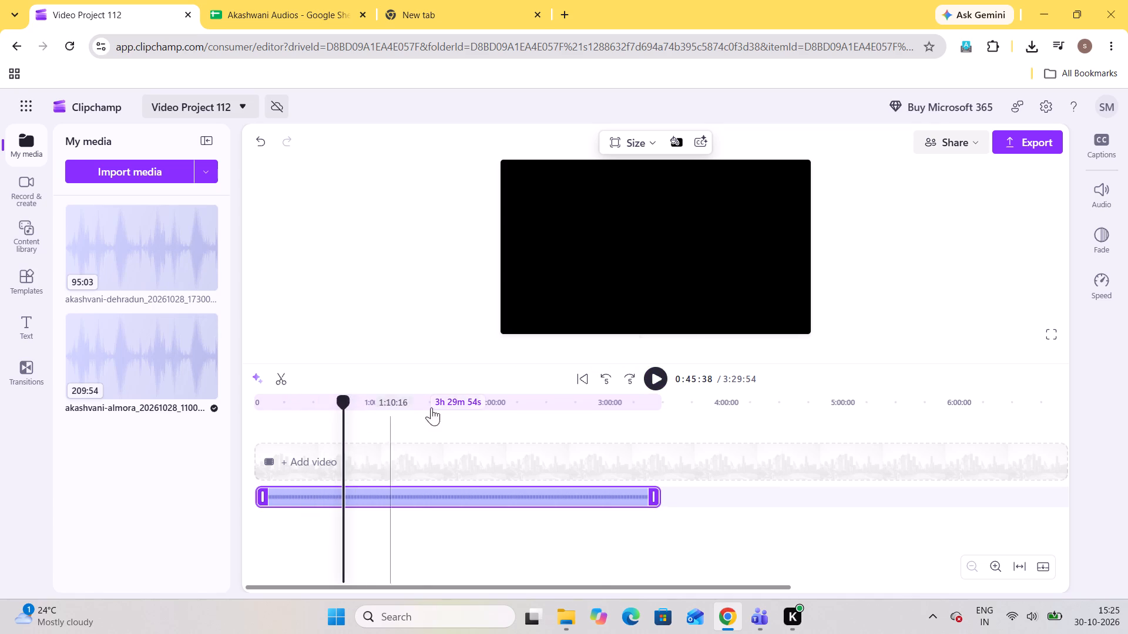
click(1012, 138)
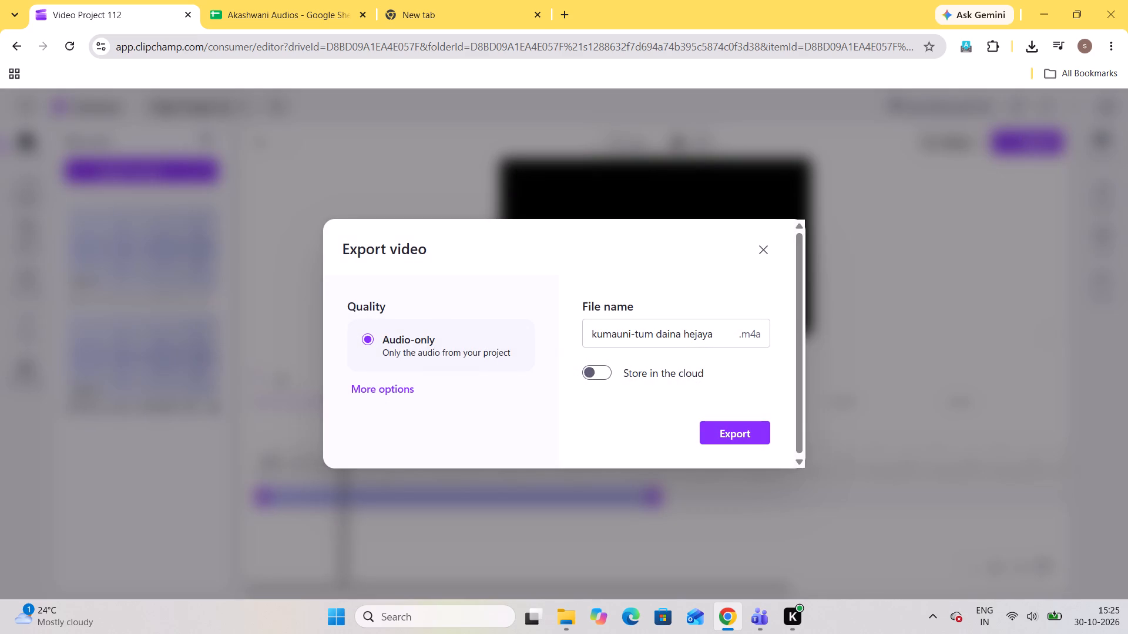
click(636, 330)
key(ctrl+a)
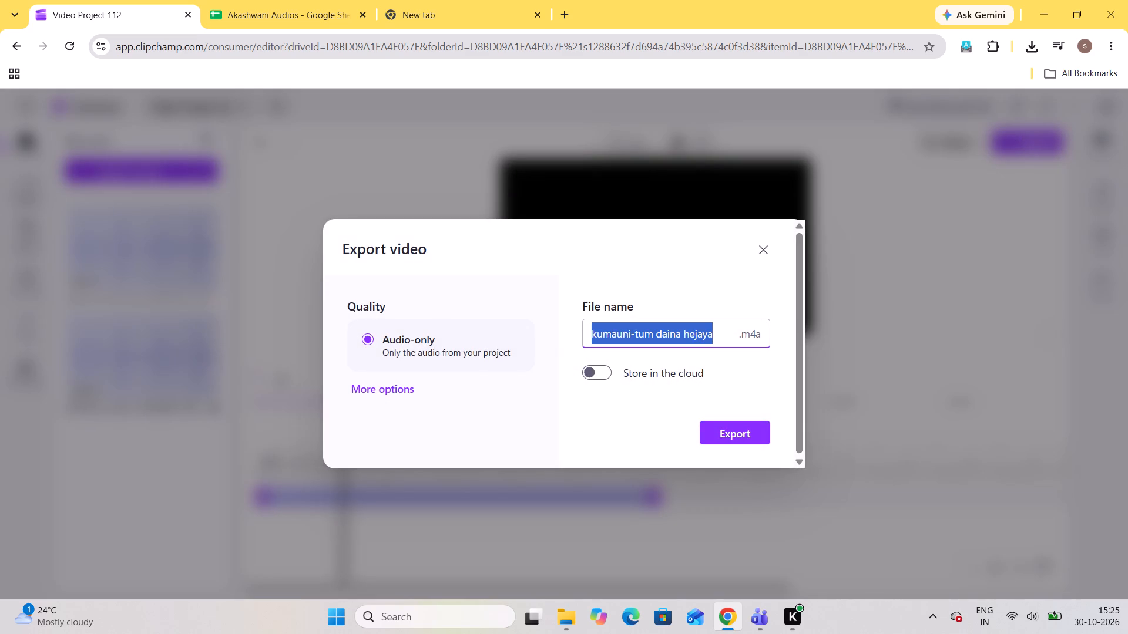
key(BackSpace)
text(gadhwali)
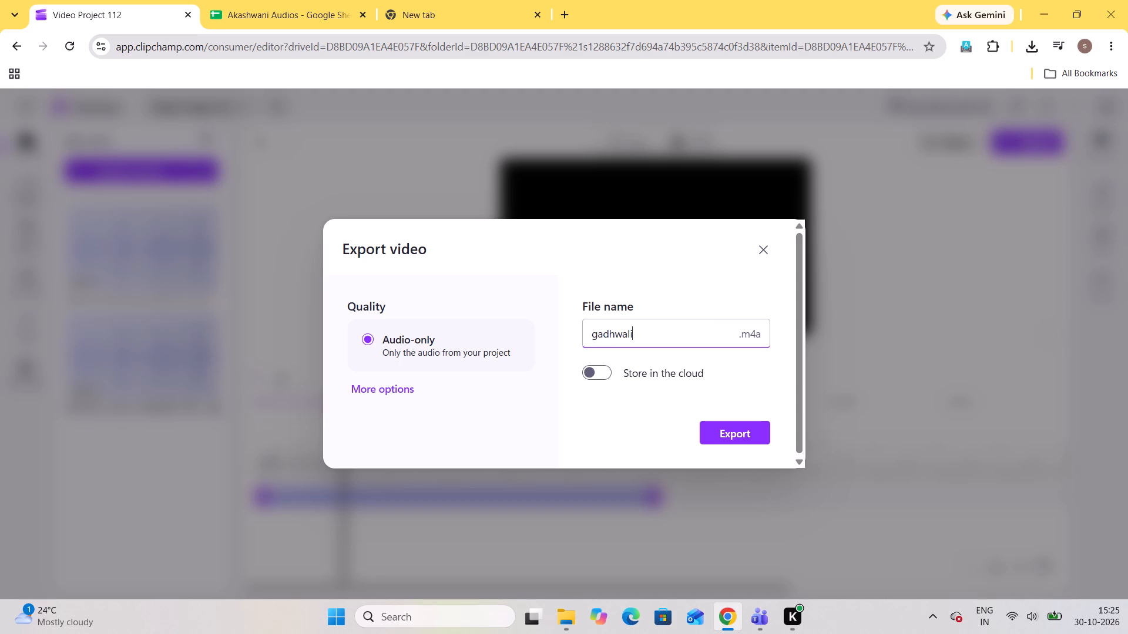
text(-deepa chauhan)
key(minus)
click(616, 176)
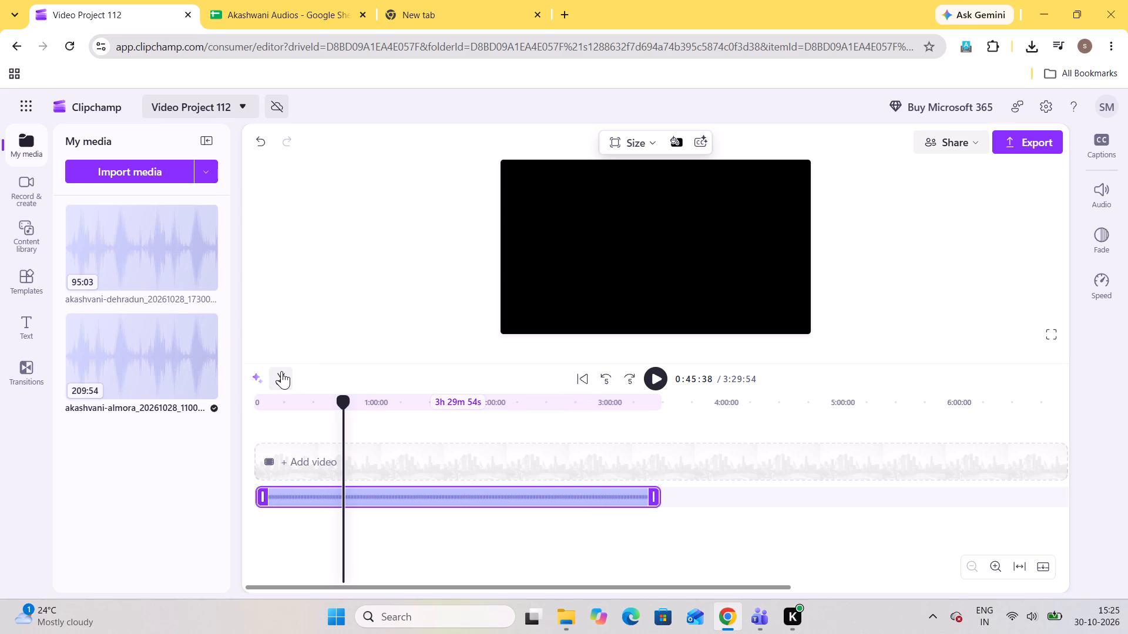
Split the recording at 0:45:38.
click(281, 371)
Listen to the song from about 0:47:50 and complete the export file name as gadhwali-deepa chauhan-kab hola e ab chutti, without exporting.
click(655, 376)
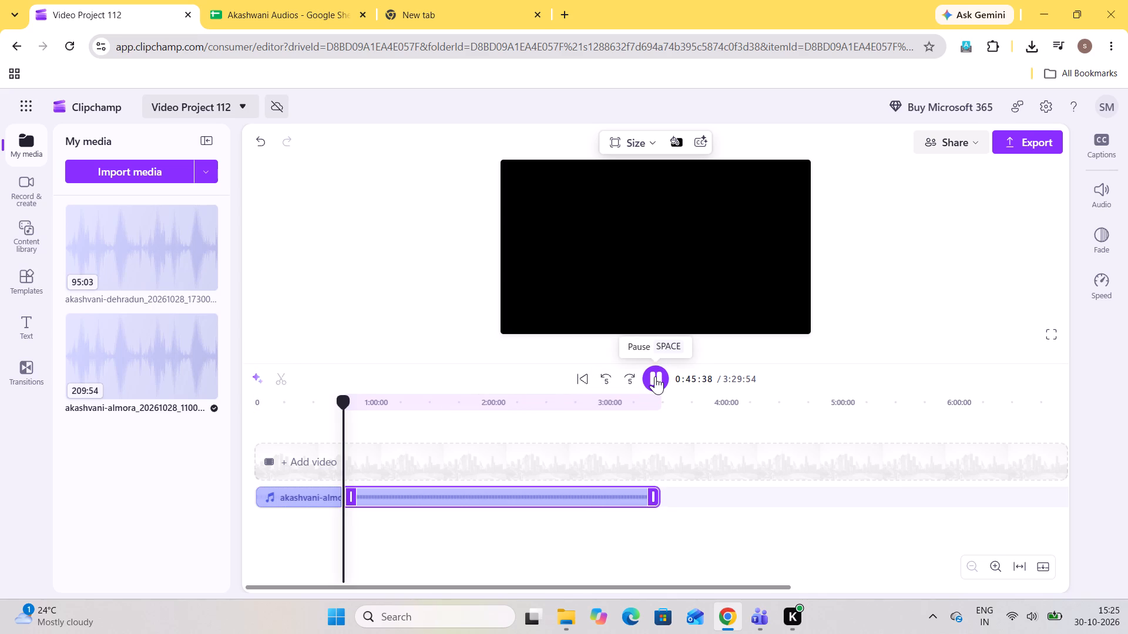
click(347, 410)
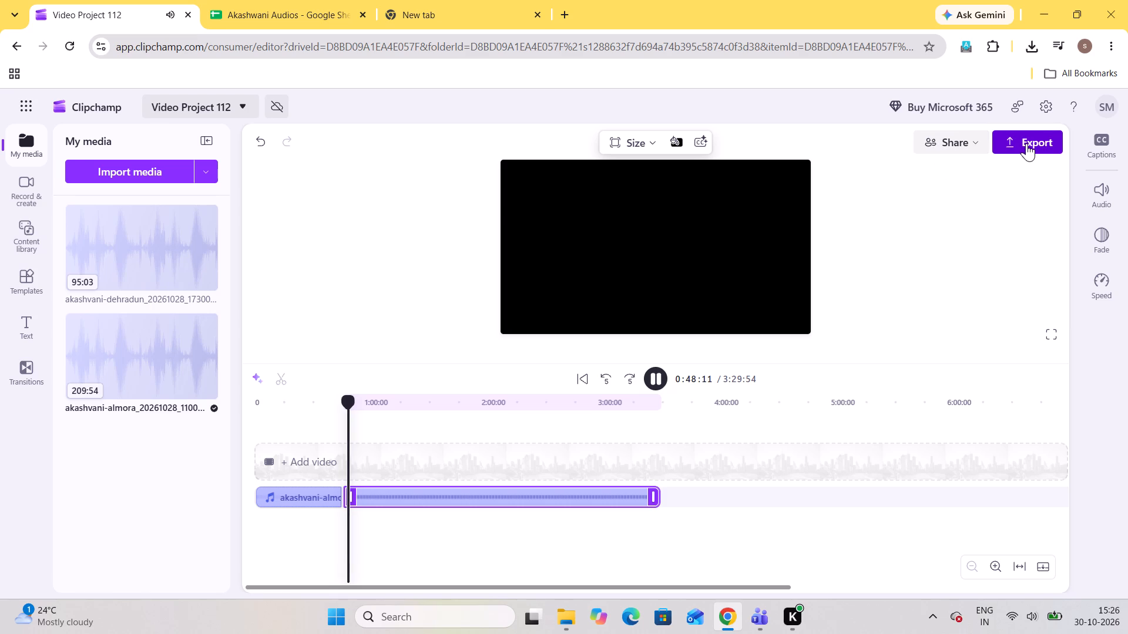
click(1026, 143)
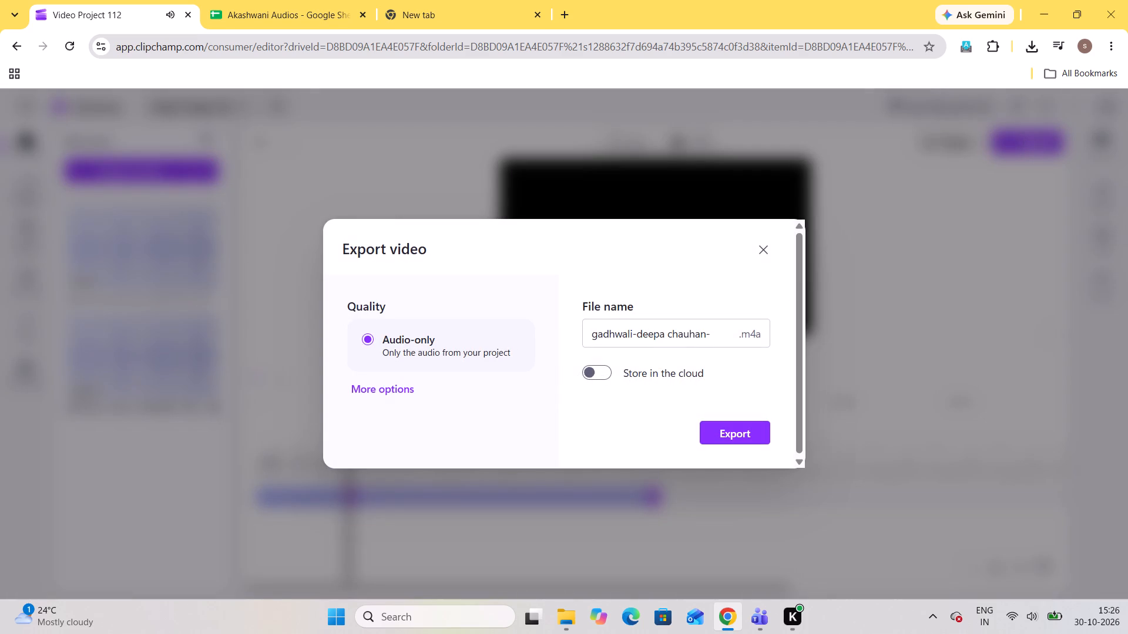
click(728, 331)
text(chutti)
key(Left)
key(Left)
key(Left)
key(Left)
key(Left)
key(Left)
text(kb)
key(BackSpace)
text(ab hola)
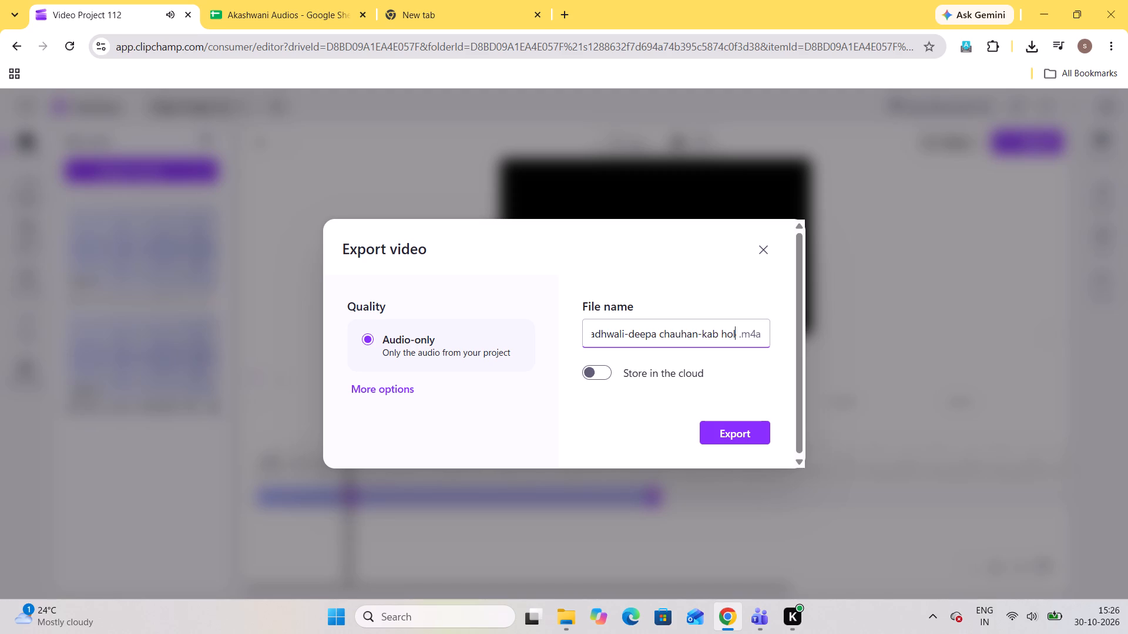
key(space)
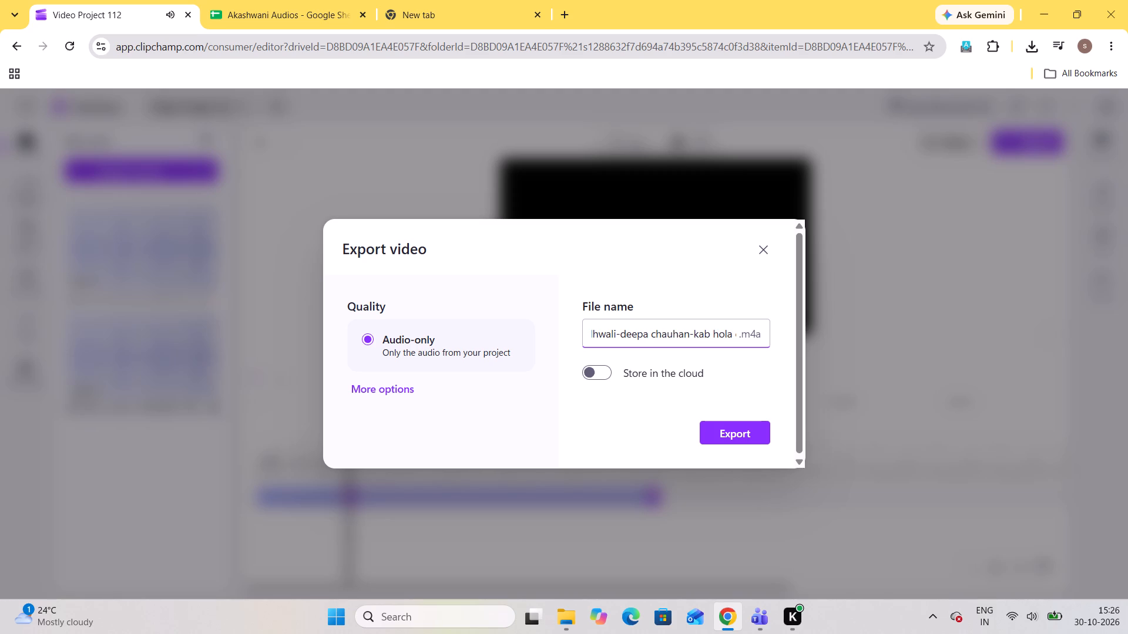
key(space)
key(BackSpace)
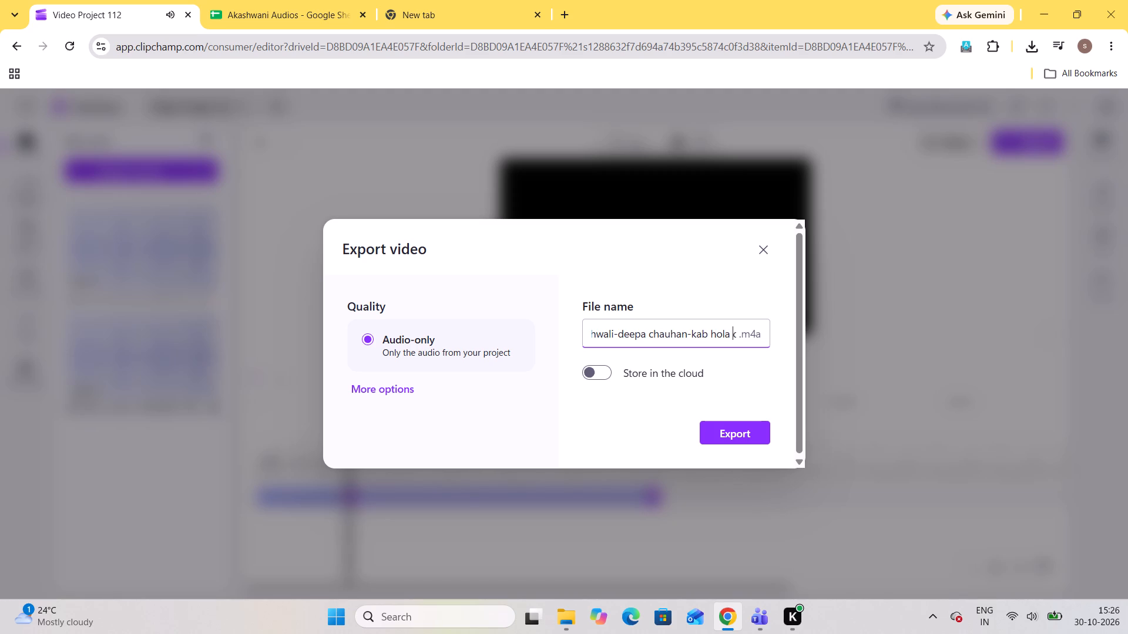
text(e ab)
key(space)
key(Right)
key(Right)
key(Right)
key(Right)
key(Right)
key(Right)
key(Right)
key(Right)
key(Right)
key(Right)
key(Right)
key(Right)
key(Right)
key(Right)
key(Right)
key(Right)
key(Right)
key(Right)
key(Right)
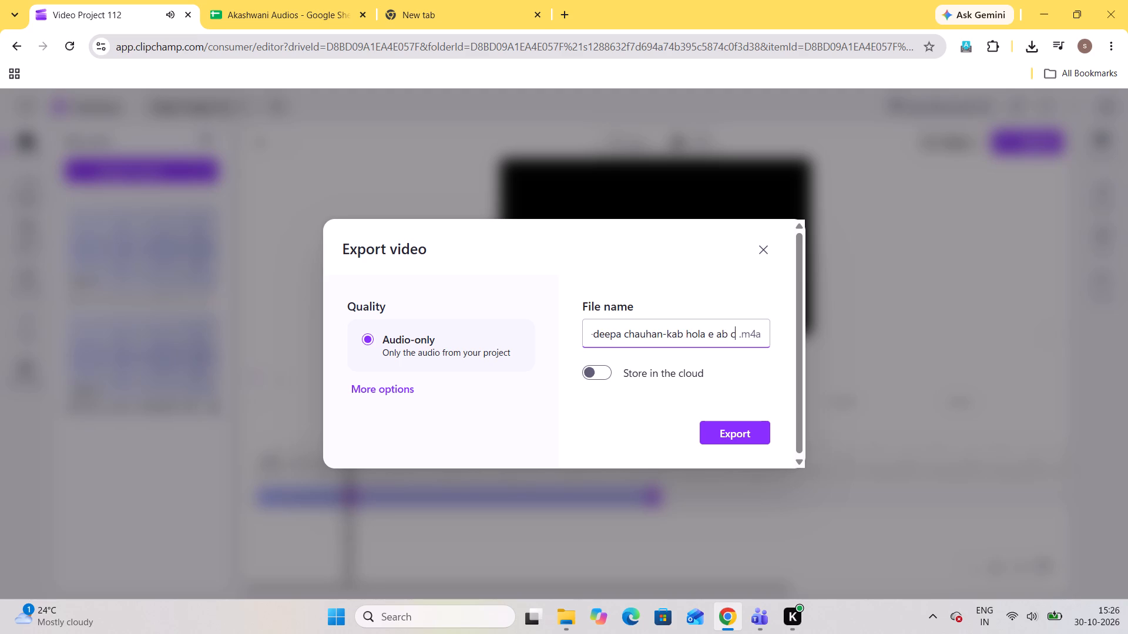
click(631, 149)
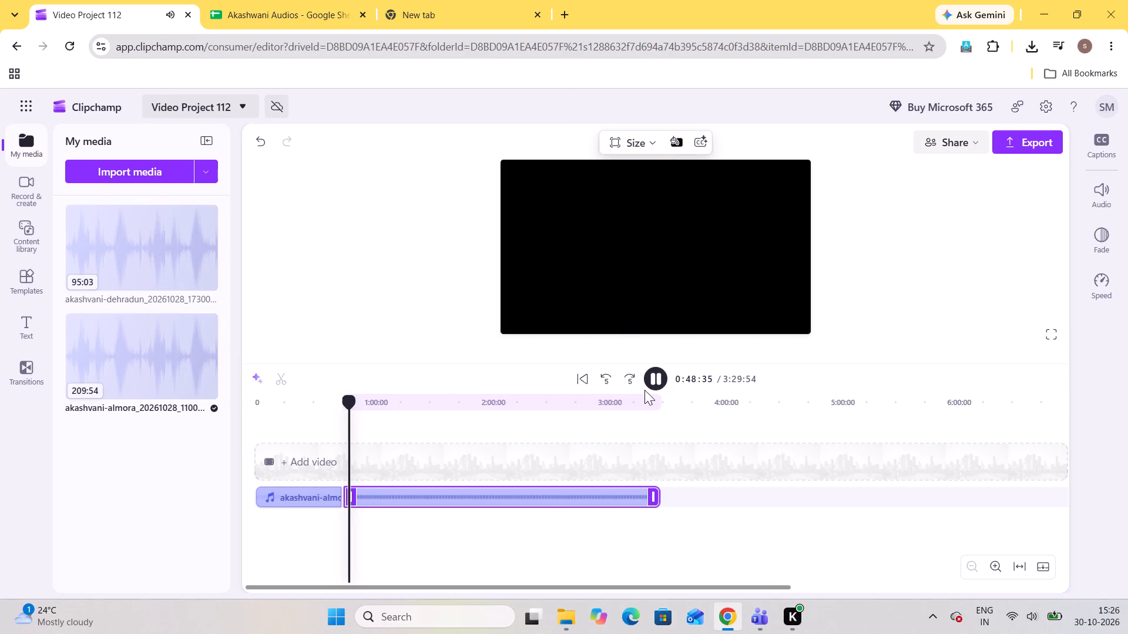
Skip through the recording to find the song's end, split it at 0:51:40, and briefly play the audio after the cut.
triple_click(629, 382)
triple_click(629, 382)
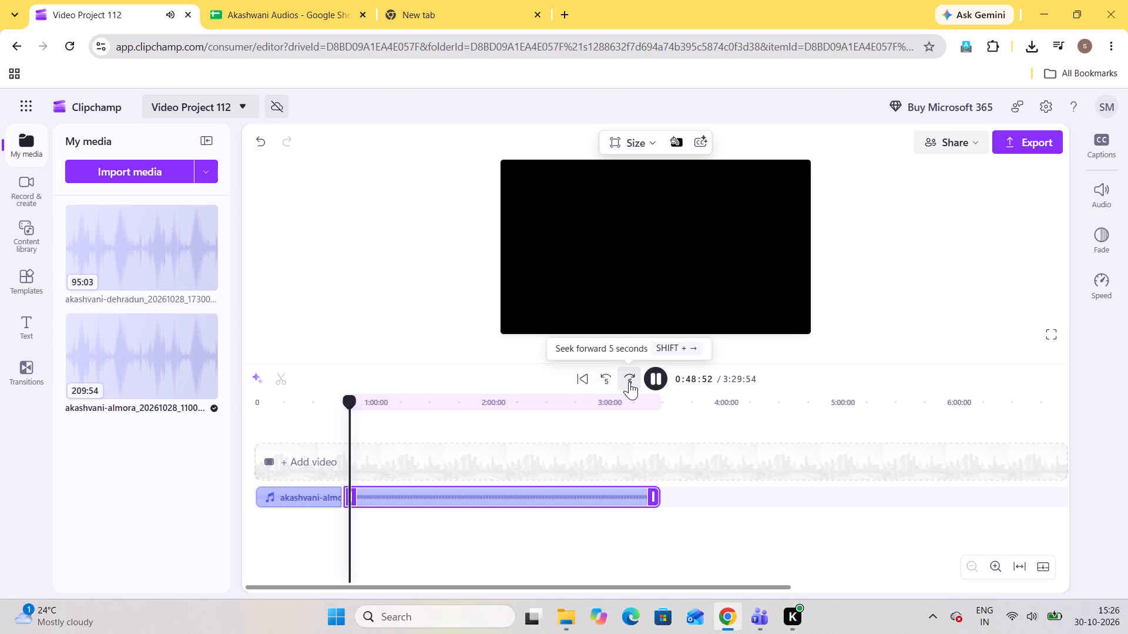
triple_click(629, 382)
triple_click(629, 382)
triple_click(629, 382)
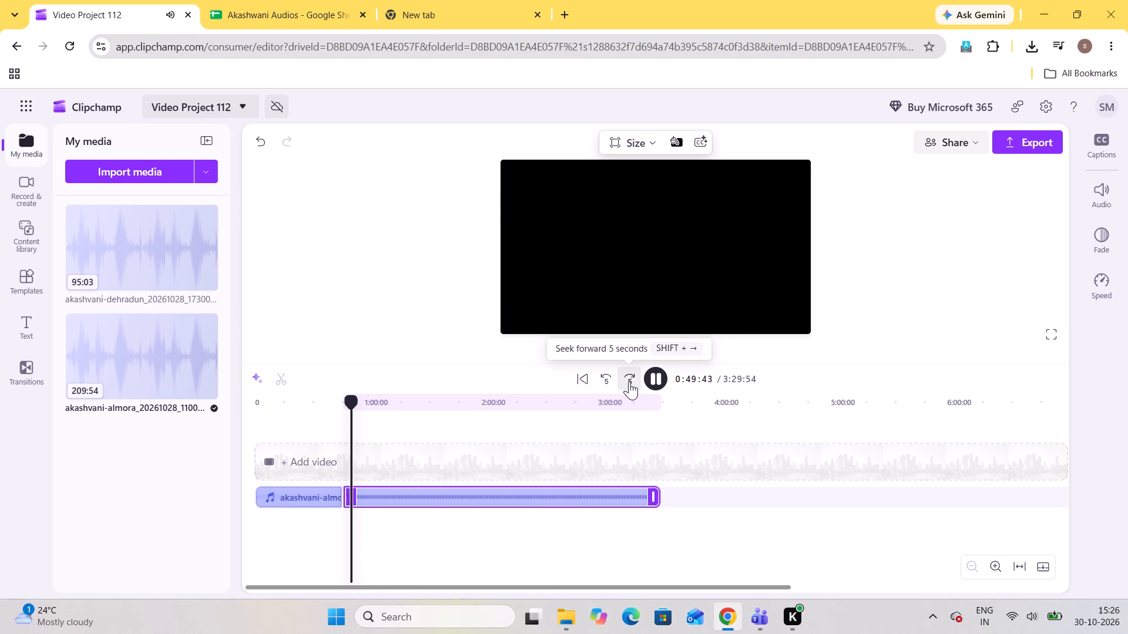
triple_click(629, 382)
triple_click(629, 382)
click(629, 382)
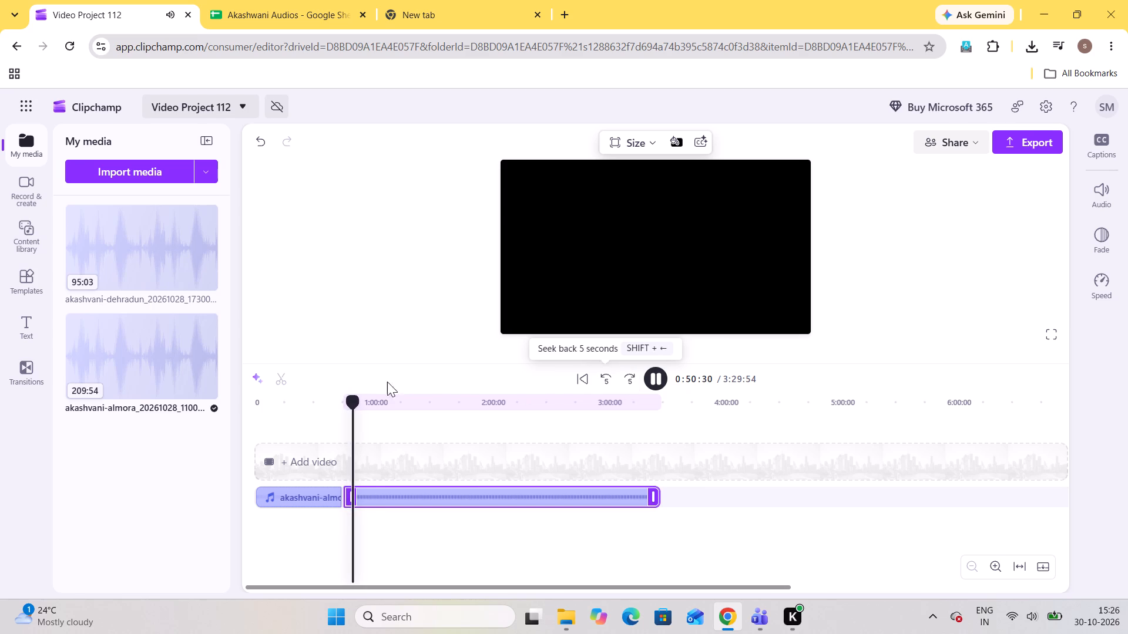
click(364, 402)
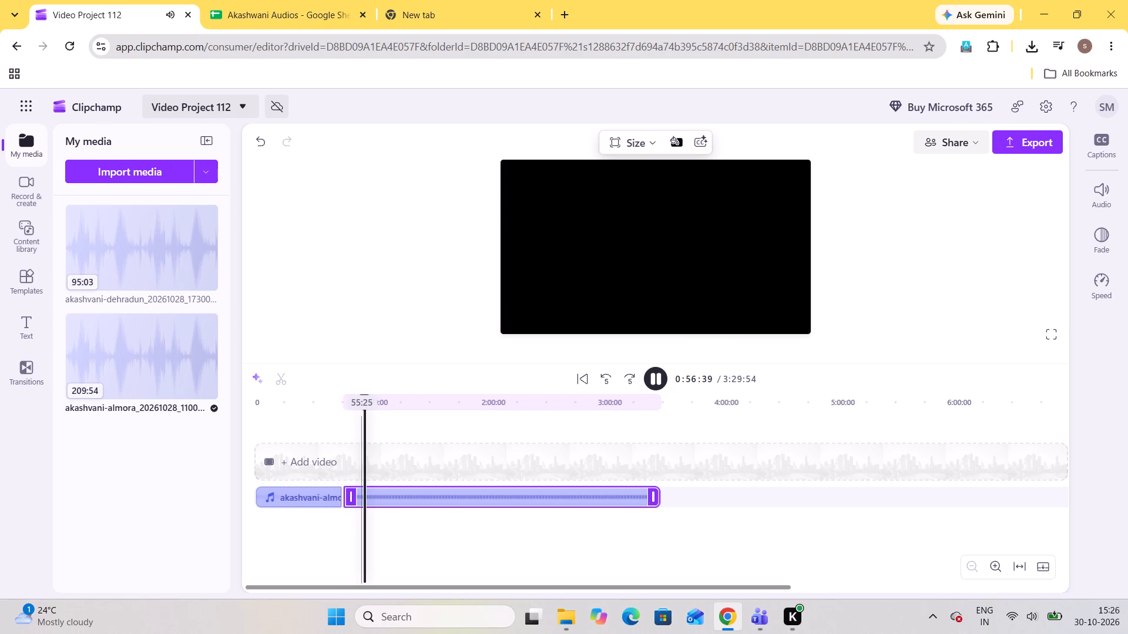
click(361, 402)
click(358, 402)
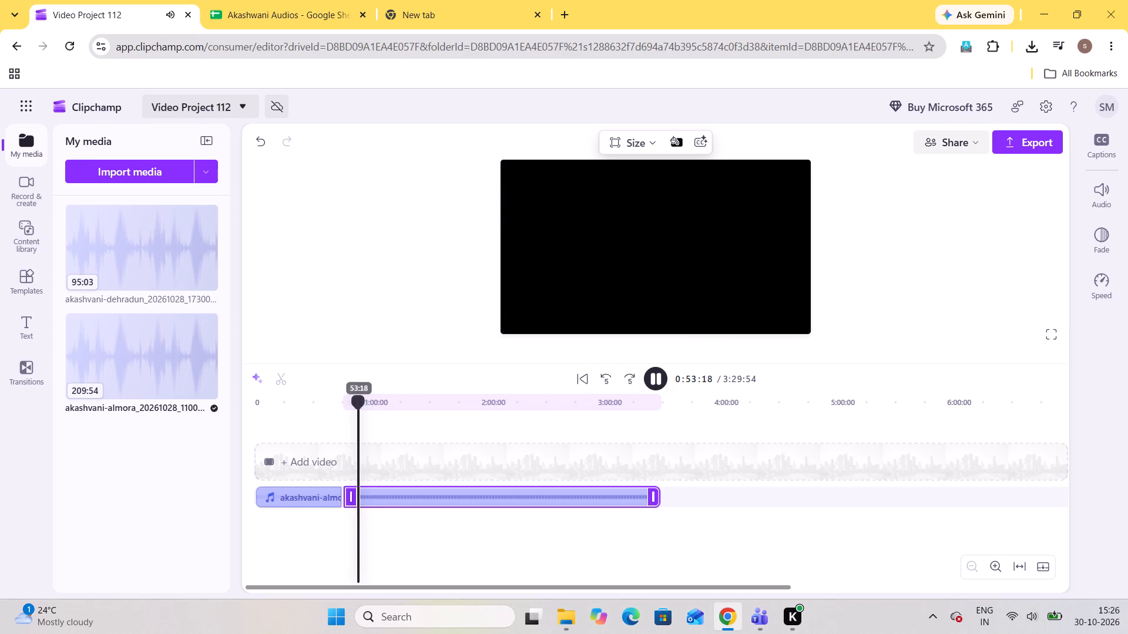
click(355, 402)
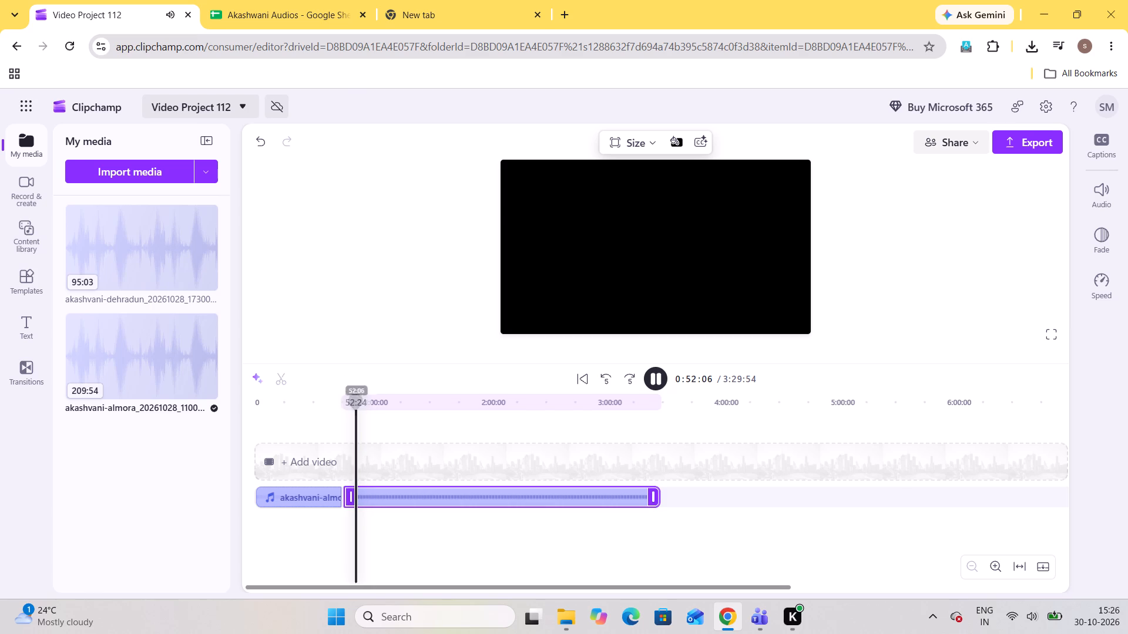
click(354, 401)
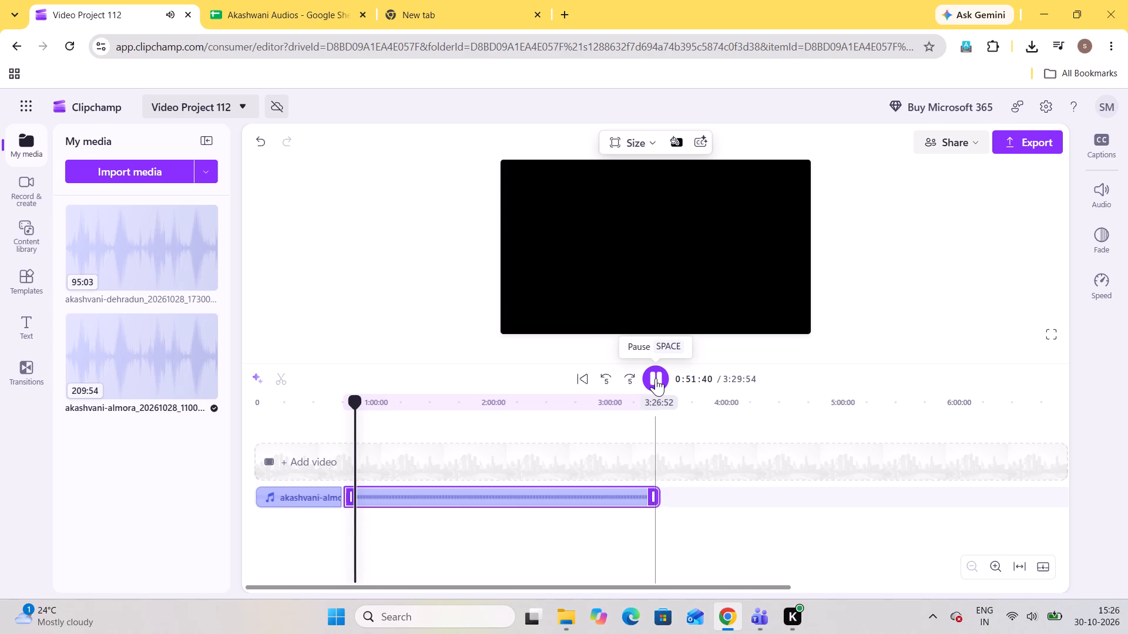
click(656, 378)
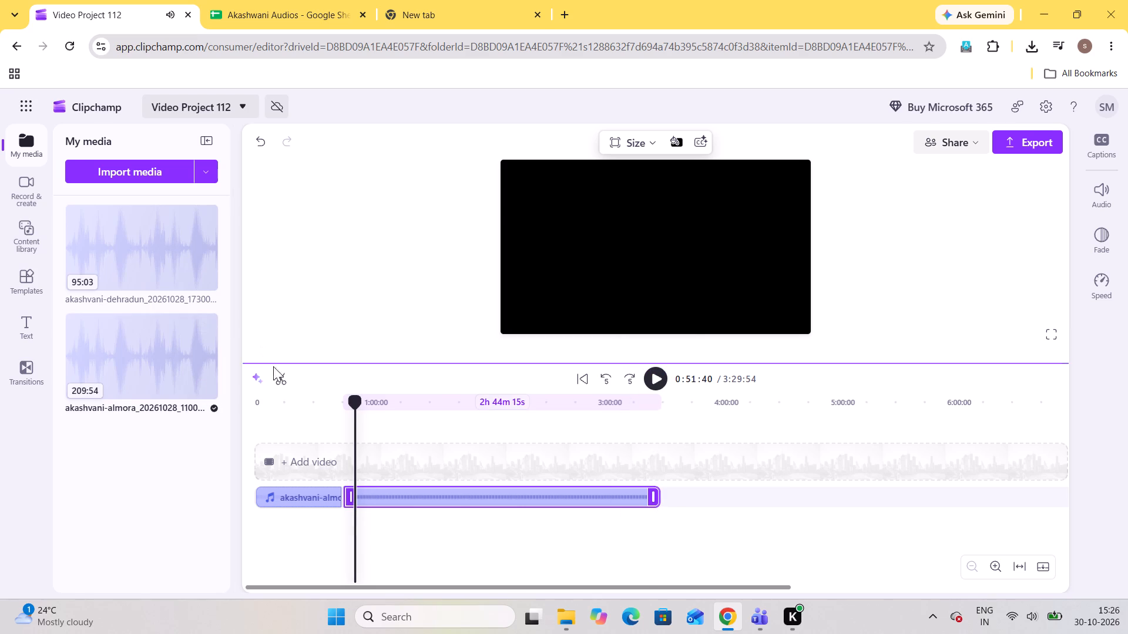
click(278, 376)
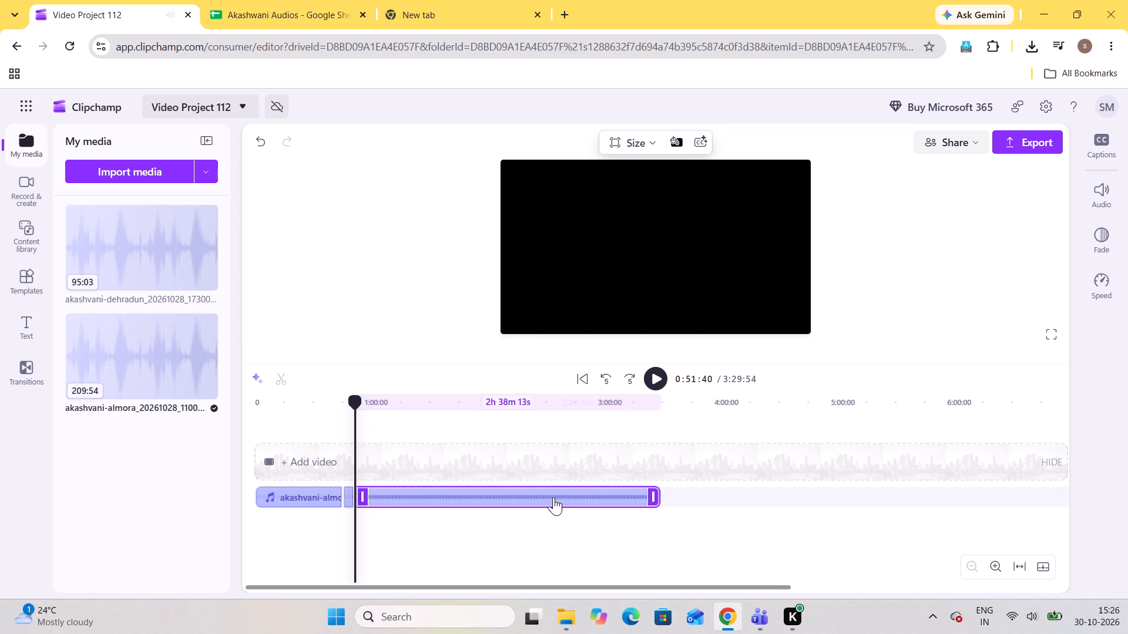
click(653, 372)
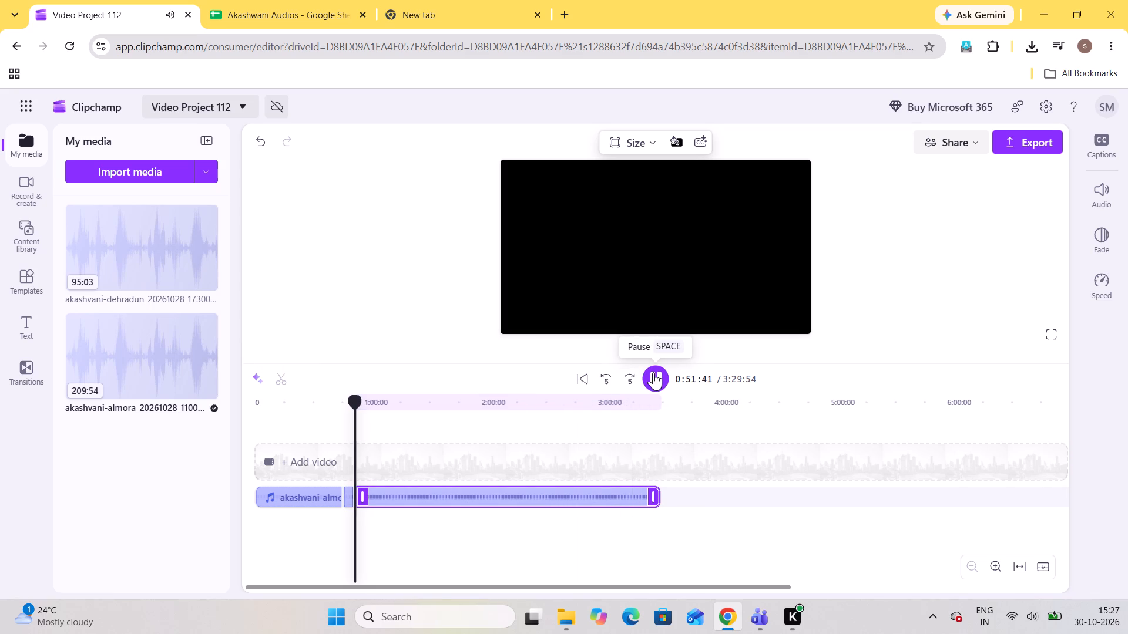
key(space)
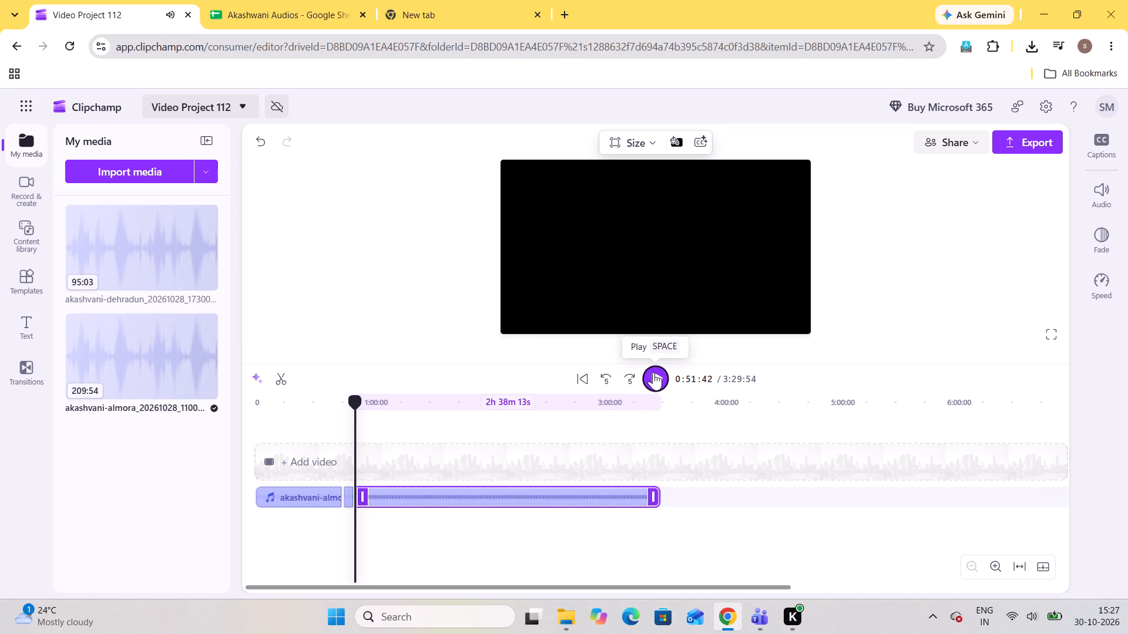
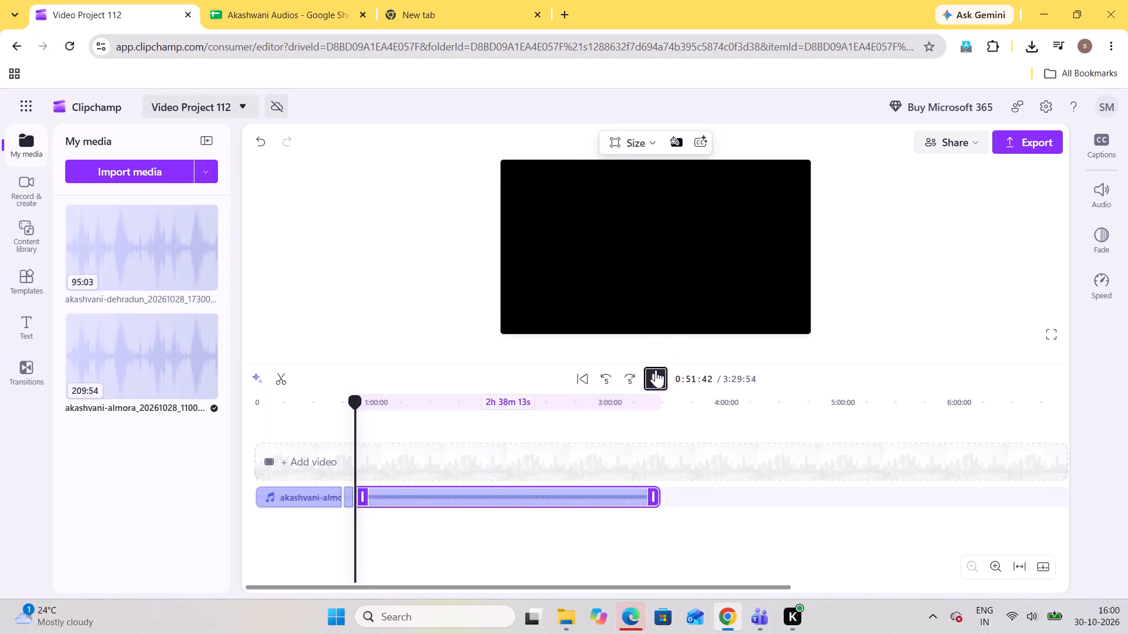
Replay the audio around the 0:51:40 cut and within the song, and check the export file name without exporting.
click(656, 370)
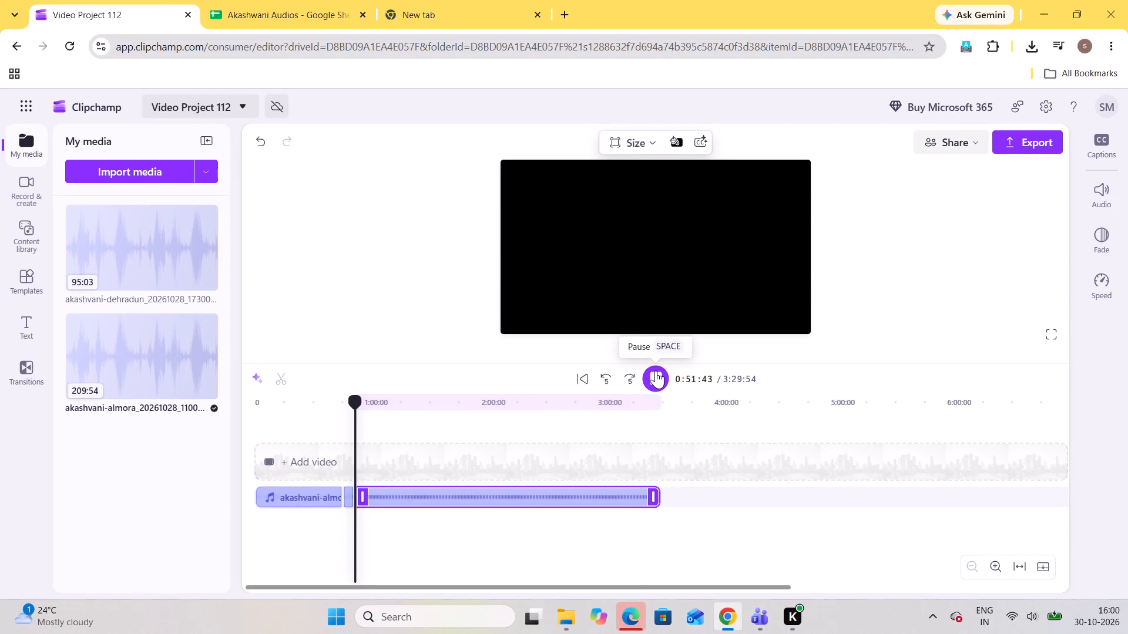
click(1013, 134)
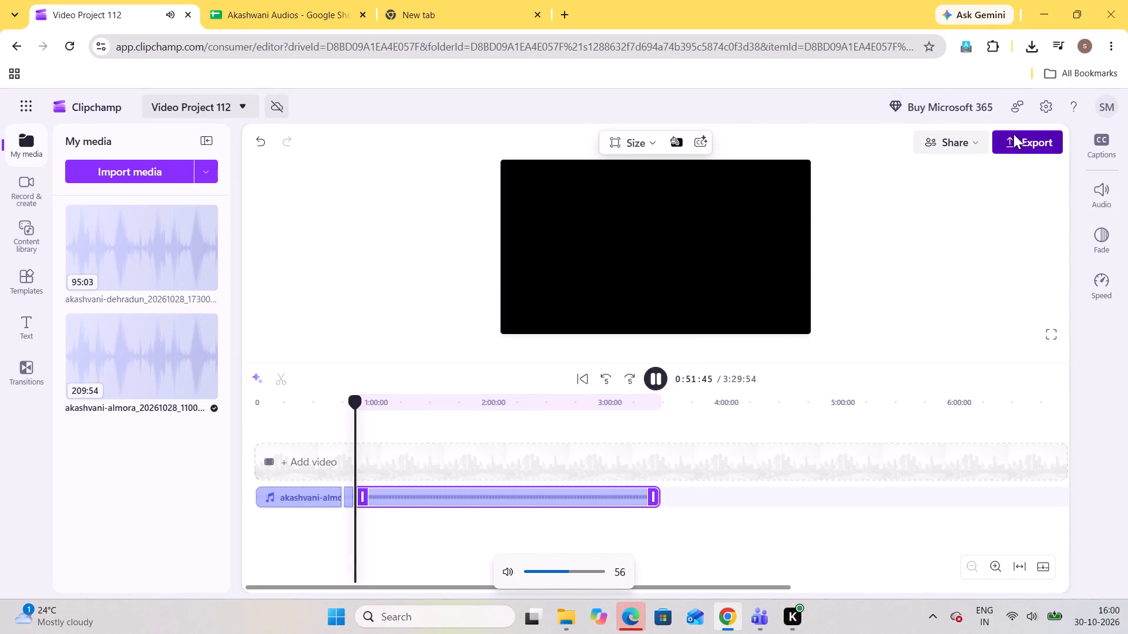
scroll(713, 330, left, 4)
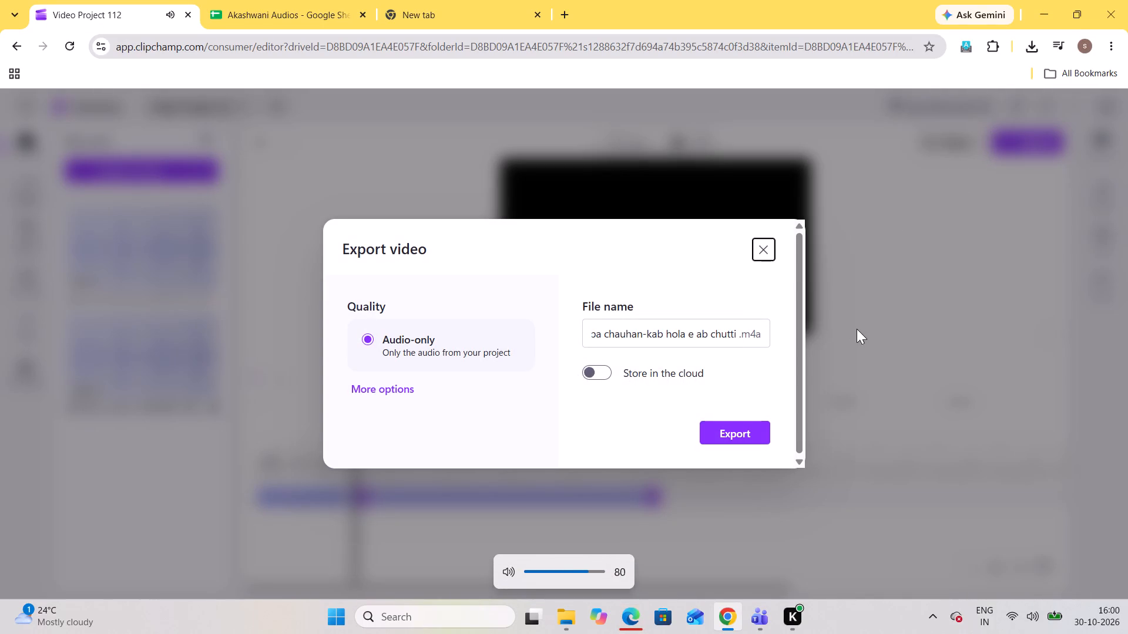
click(857, 329)
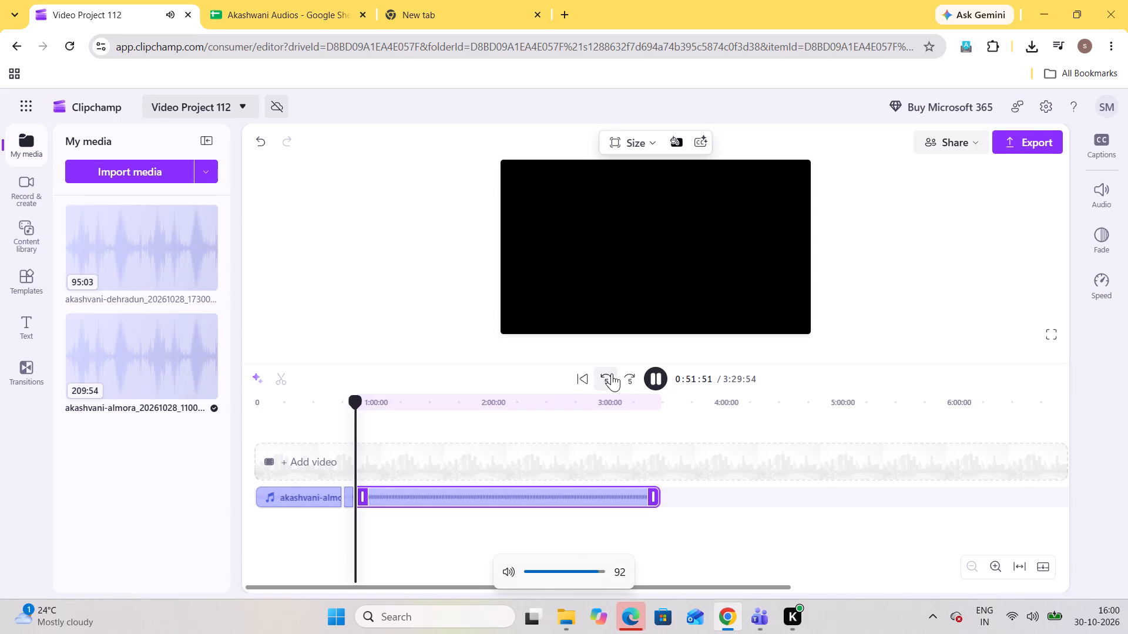
double_click(612, 373)
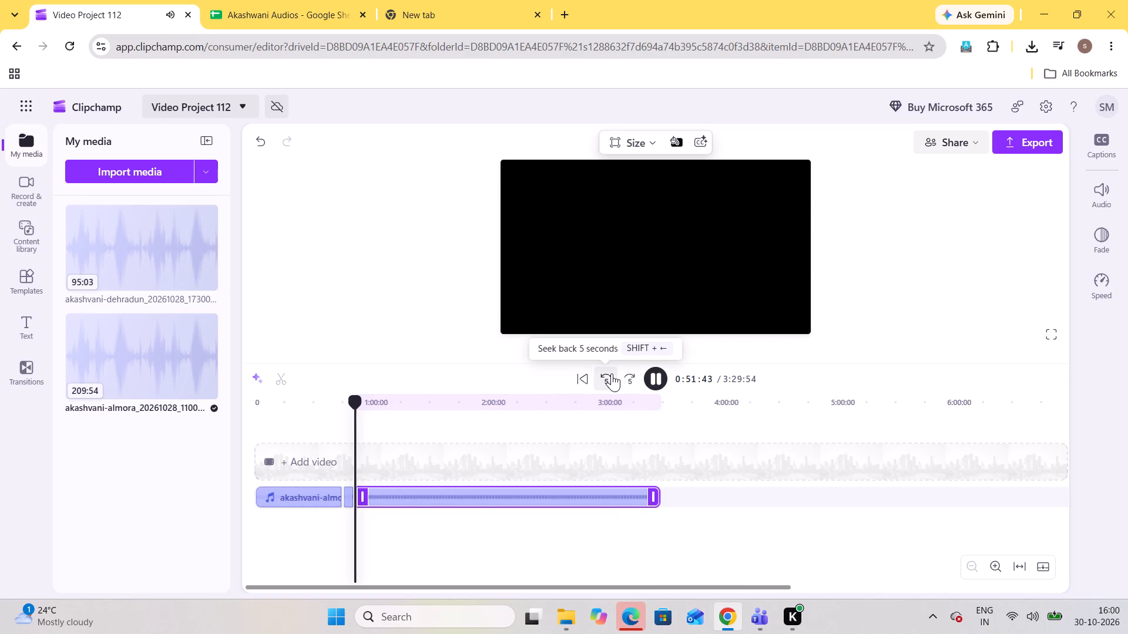
triple_click(612, 373)
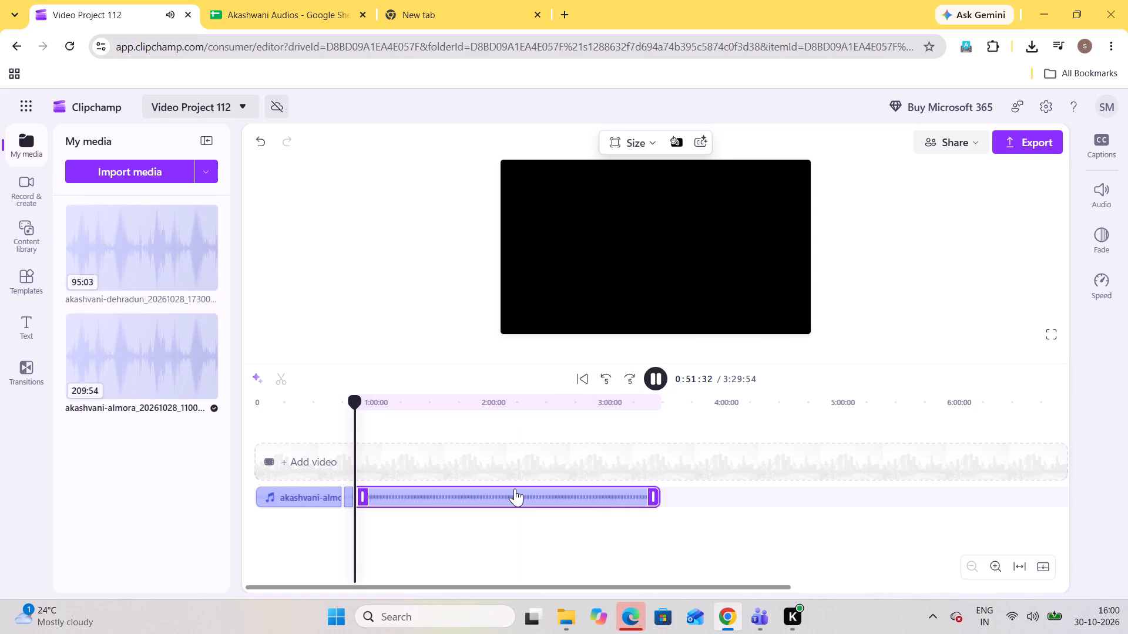
click(503, 501)
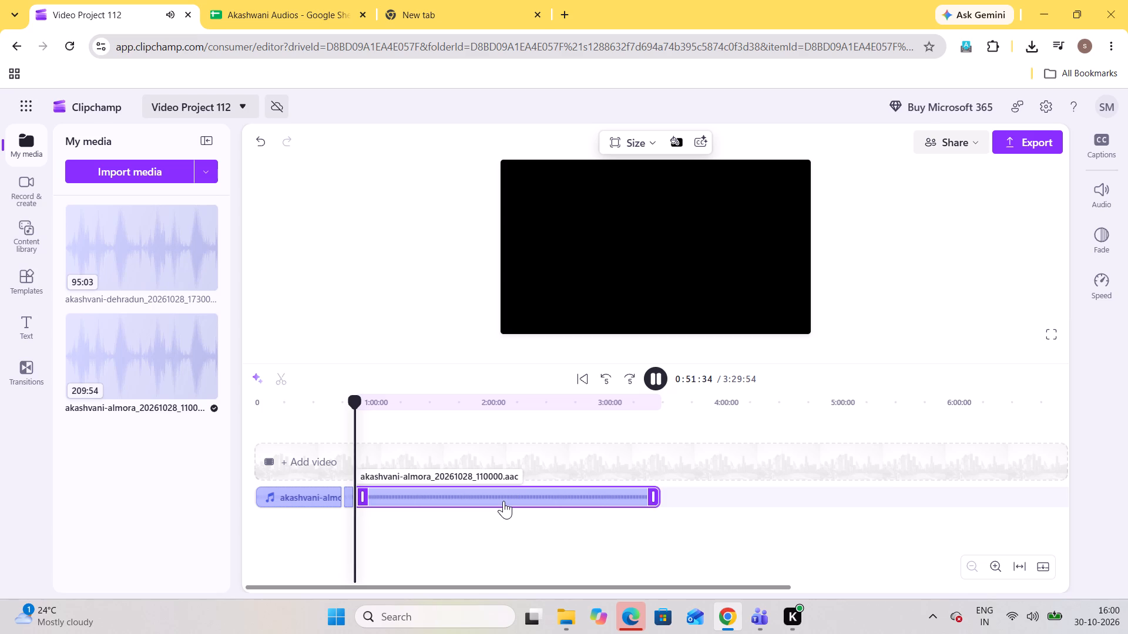
key(Left)
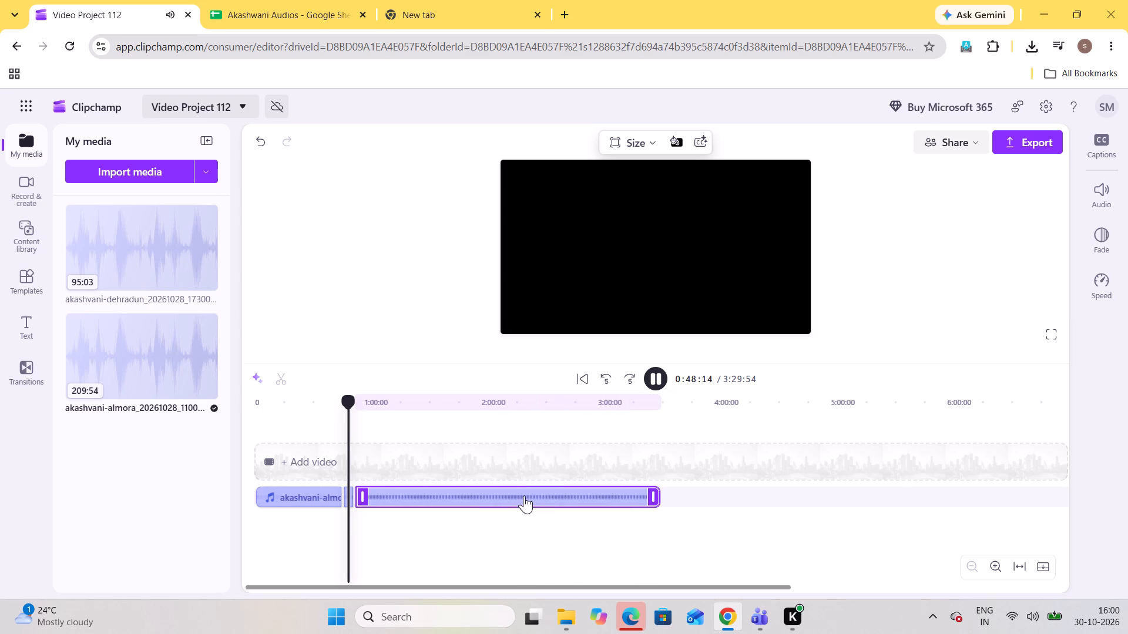
click(352, 395)
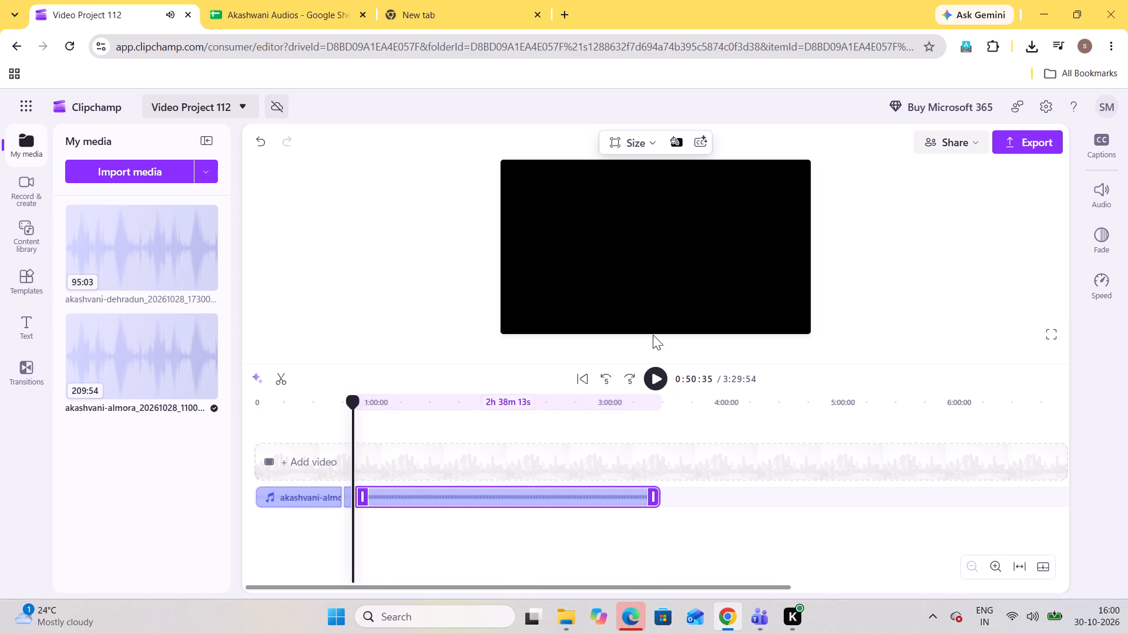
click(656, 370)
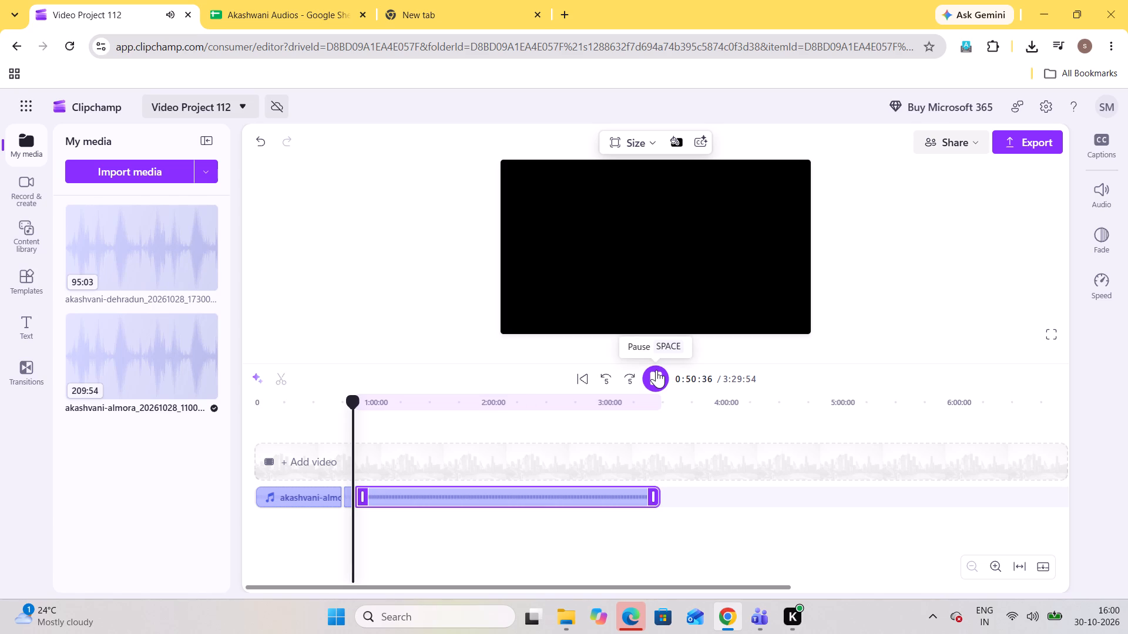
key(Right)
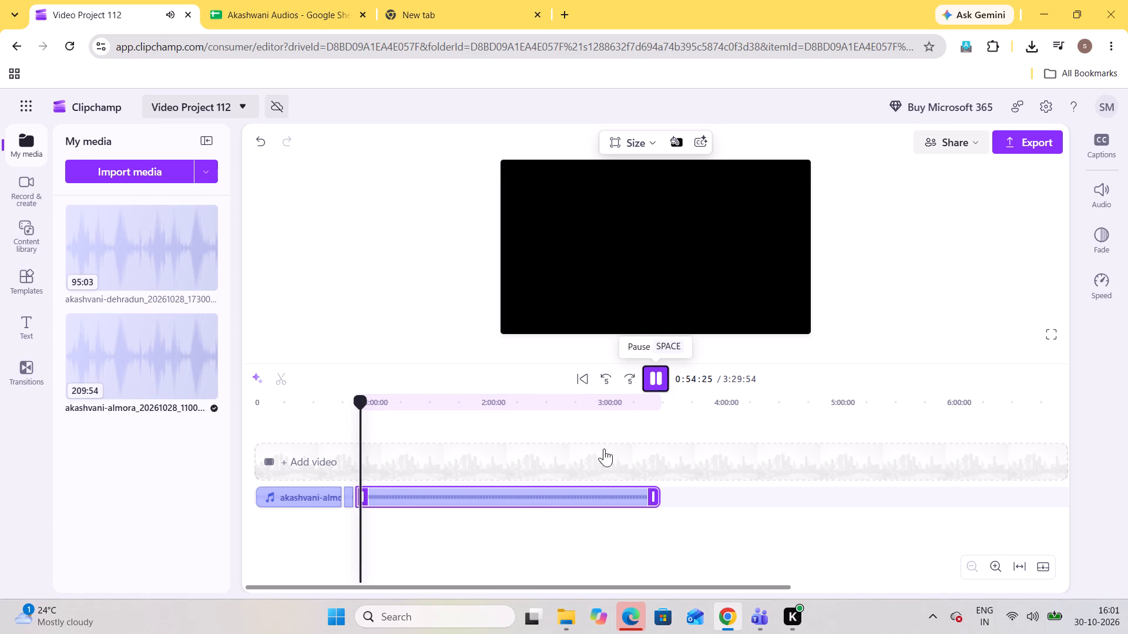
Delete the audio after and before the song, and close the gap left at the timeline's start.
key(Delete)
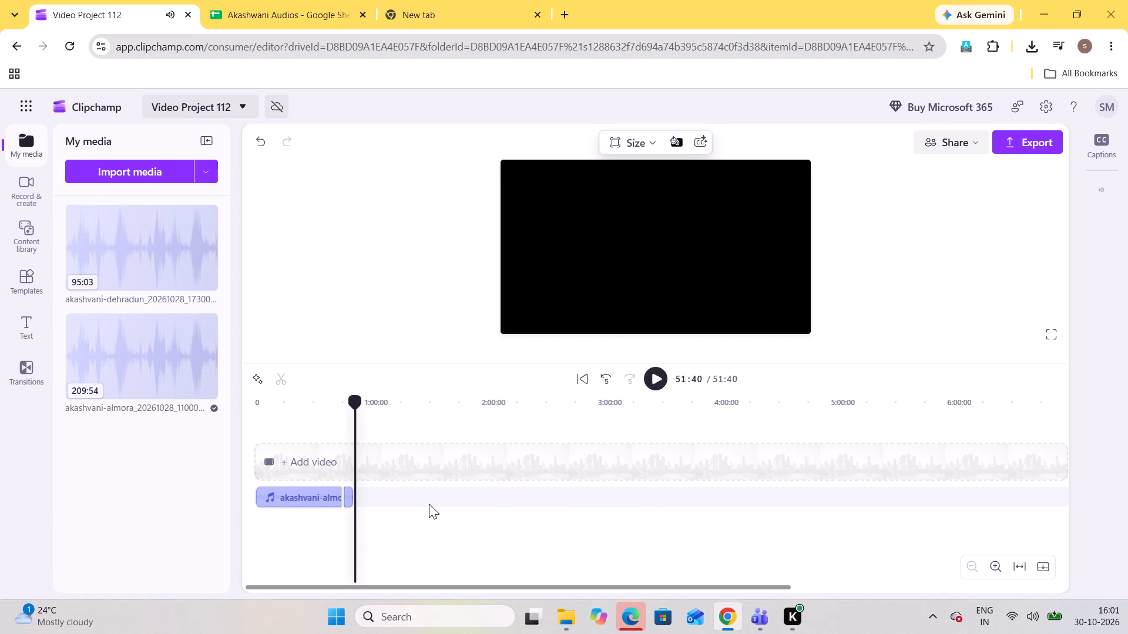
click(286, 495)
key(Delete)
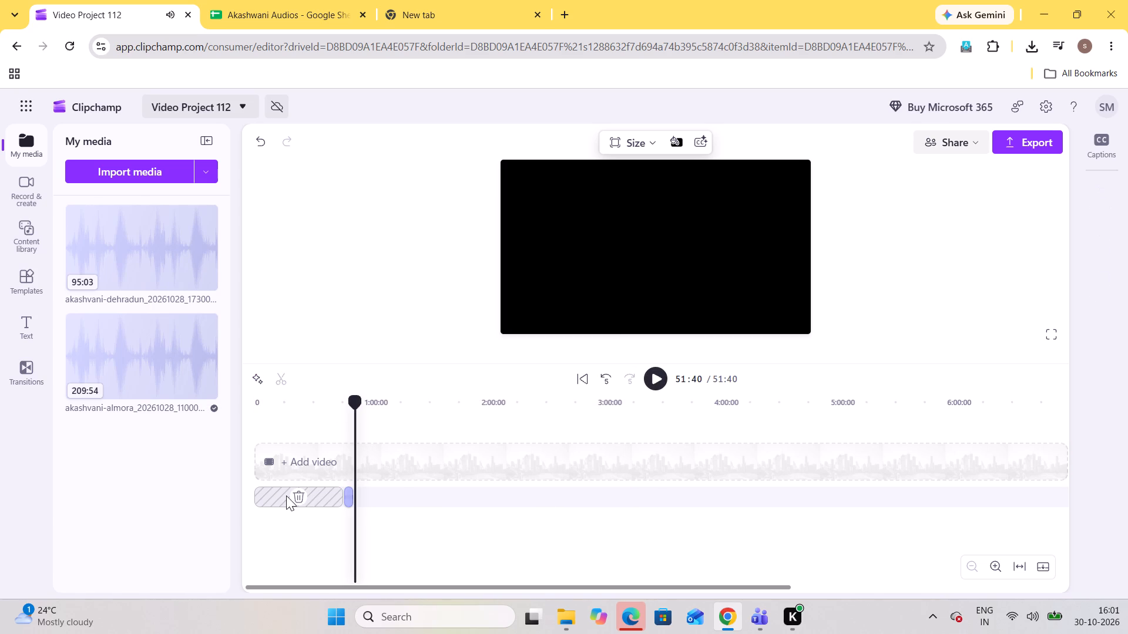
click(297, 497)
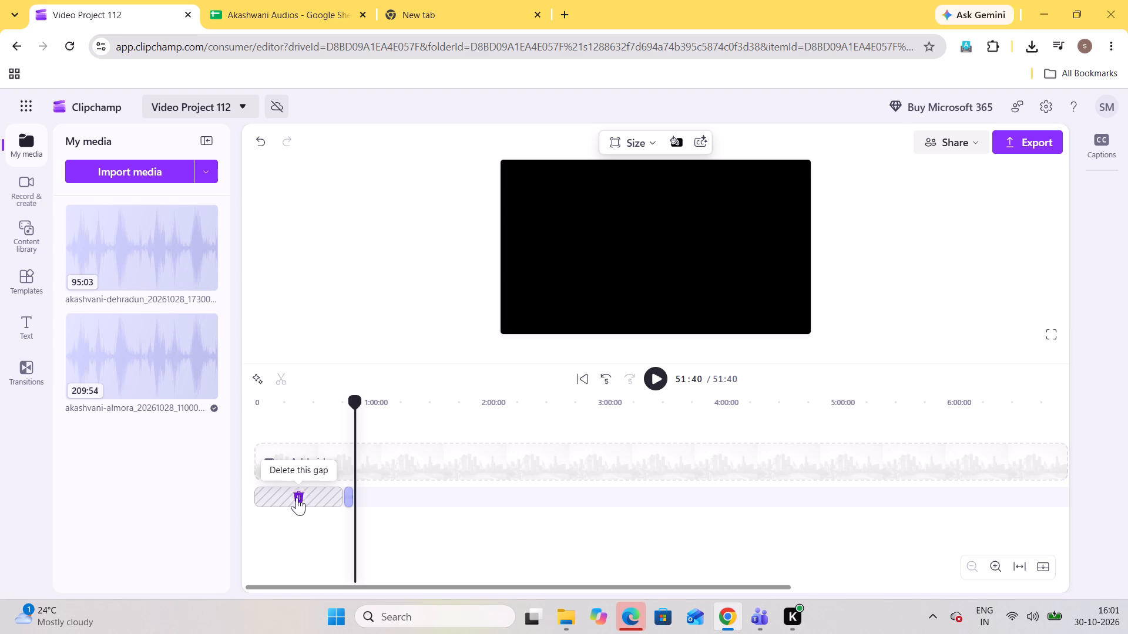
Export gadhwali-deepa chauhan-kab hola e ab chutti as audio, save it in the akashvani-almora_20261028_110000 folder, and return to editing.
click(1019, 144)
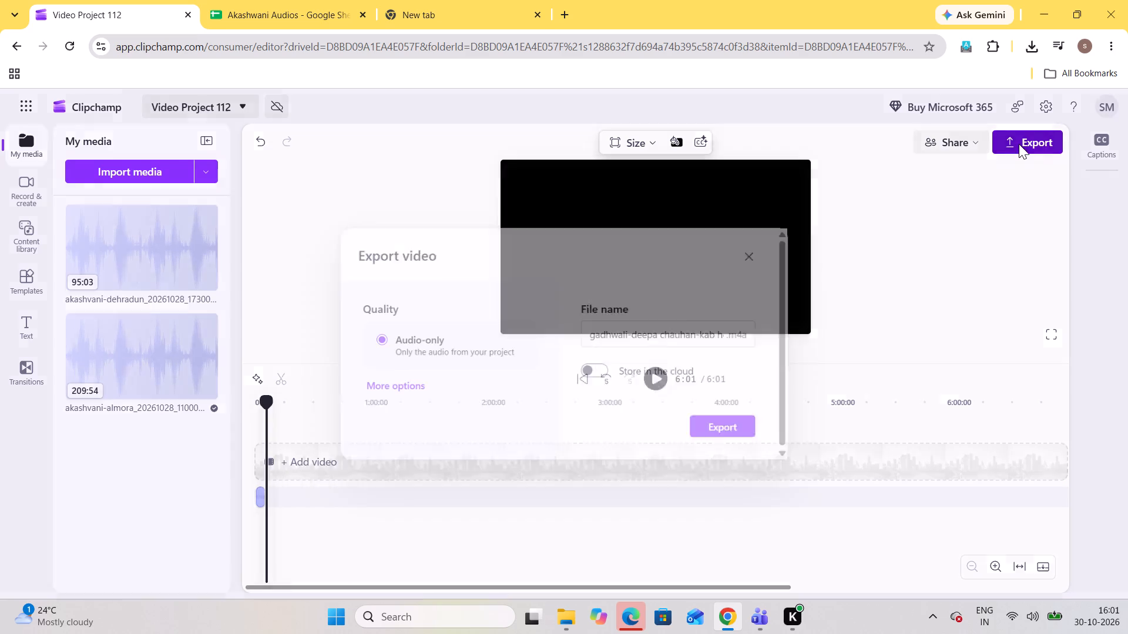
click(737, 434)
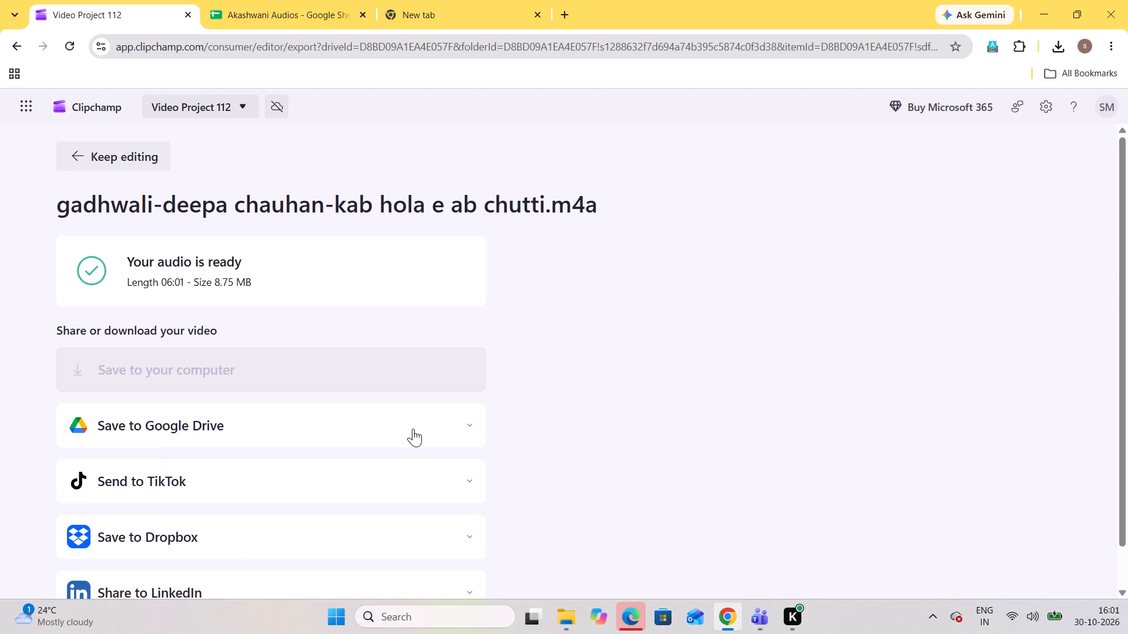
click(360, 381)
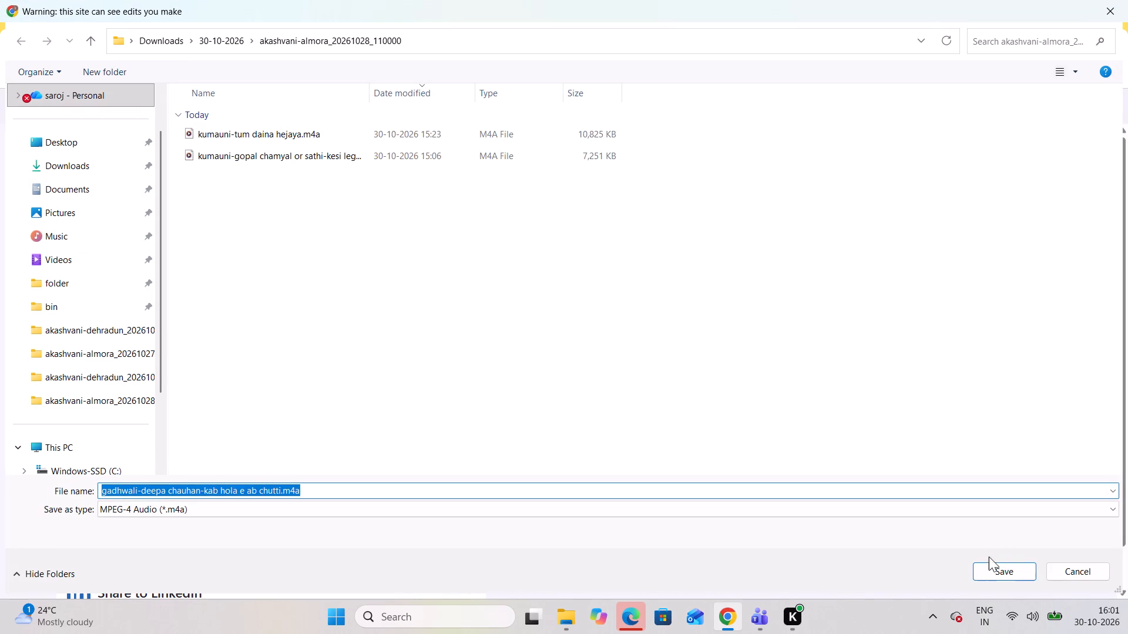
click(988, 571)
drag(523, 335, 127, 186)
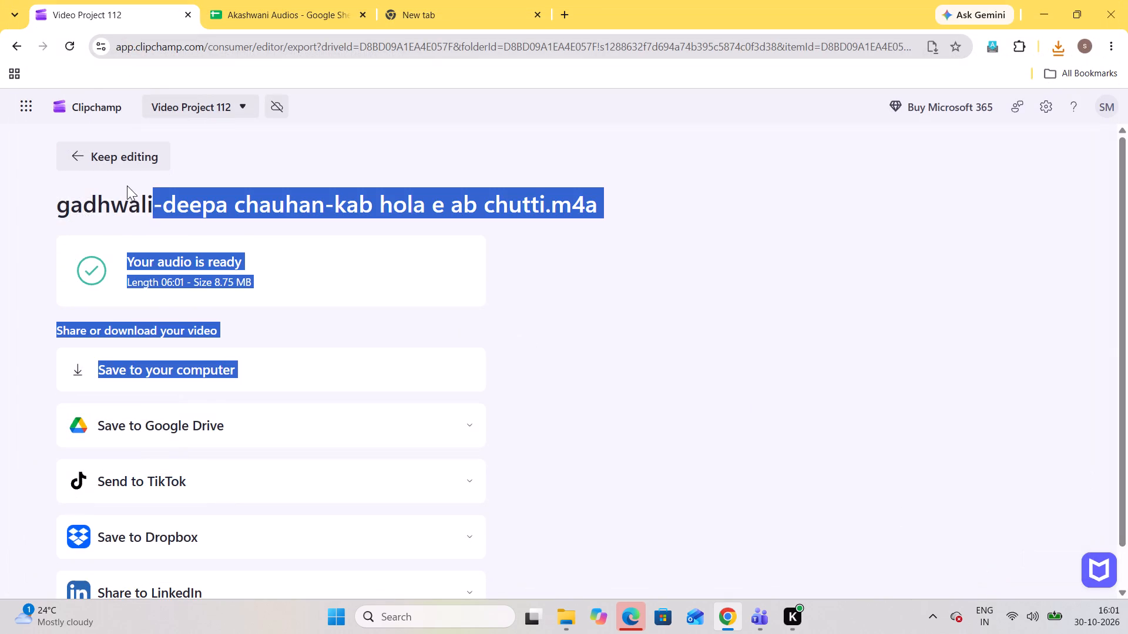
drag(127, 186, 96, 158)
click(96, 158)
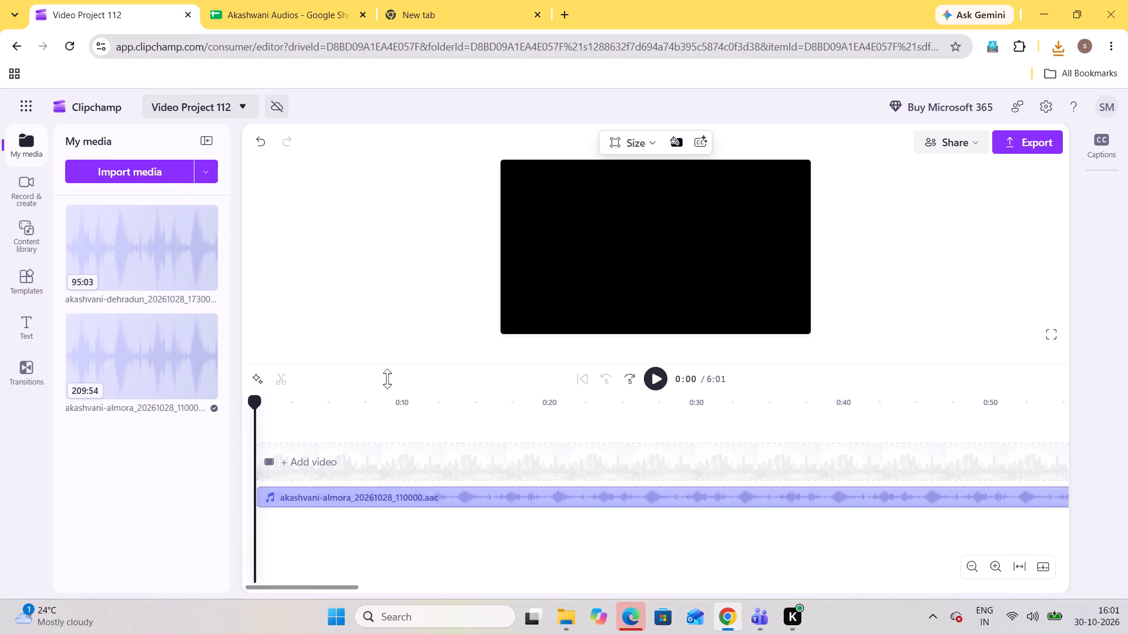
Replace the exported song clip on the timeline with the full akashvani-almora_20261028_110000.aac recording.
click(355, 498)
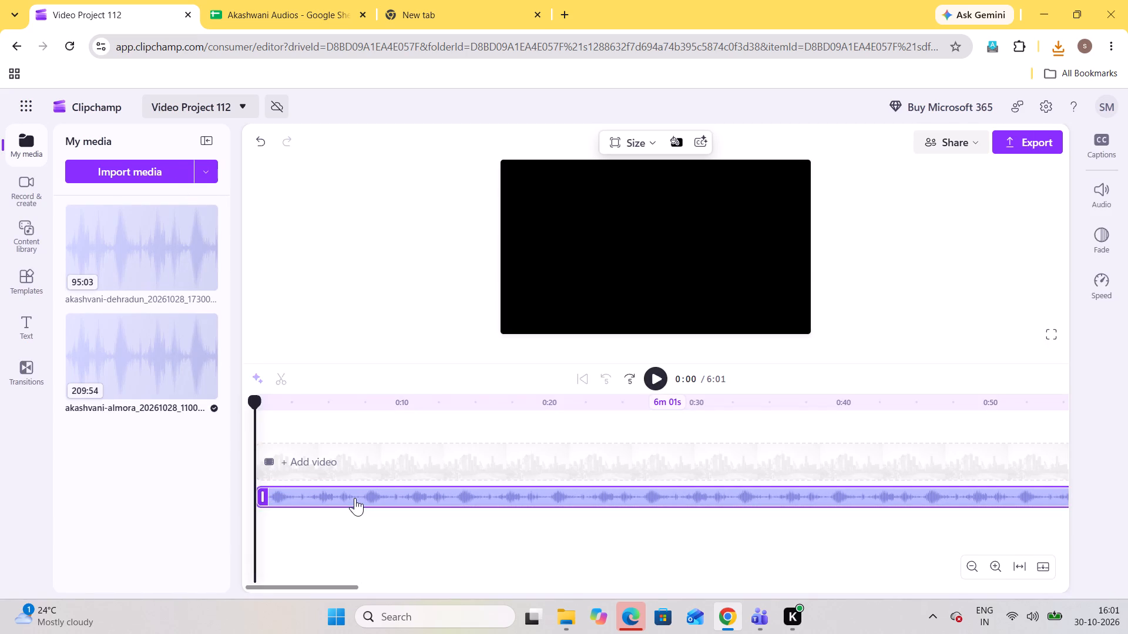
key(Delete)
drag(140, 354, 204, 385)
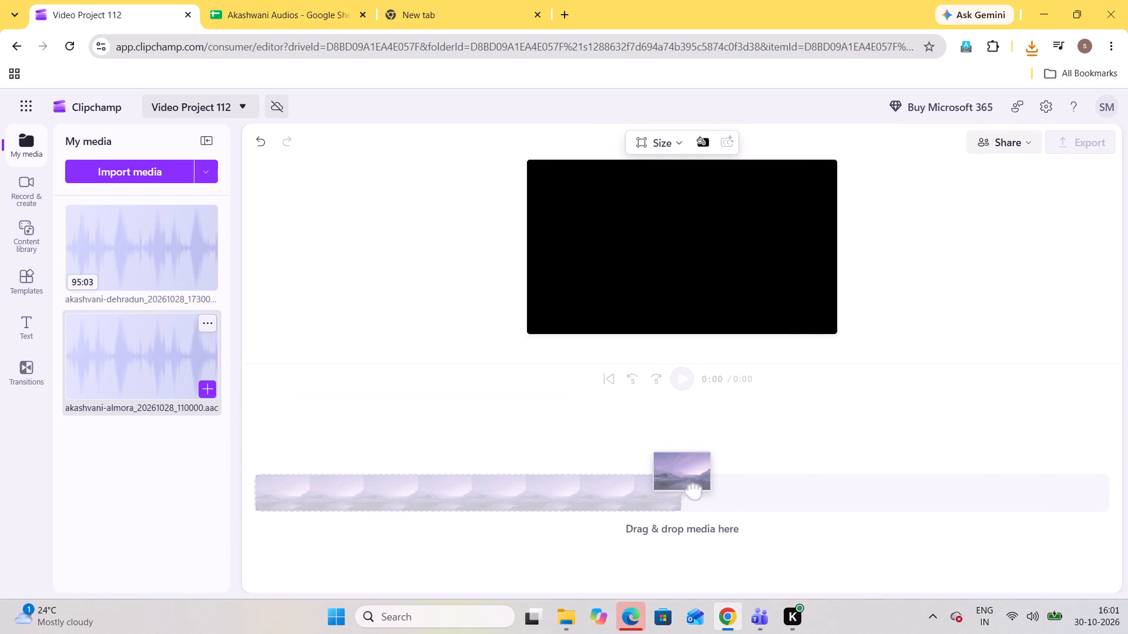
drag(204, 385, 374, 493)
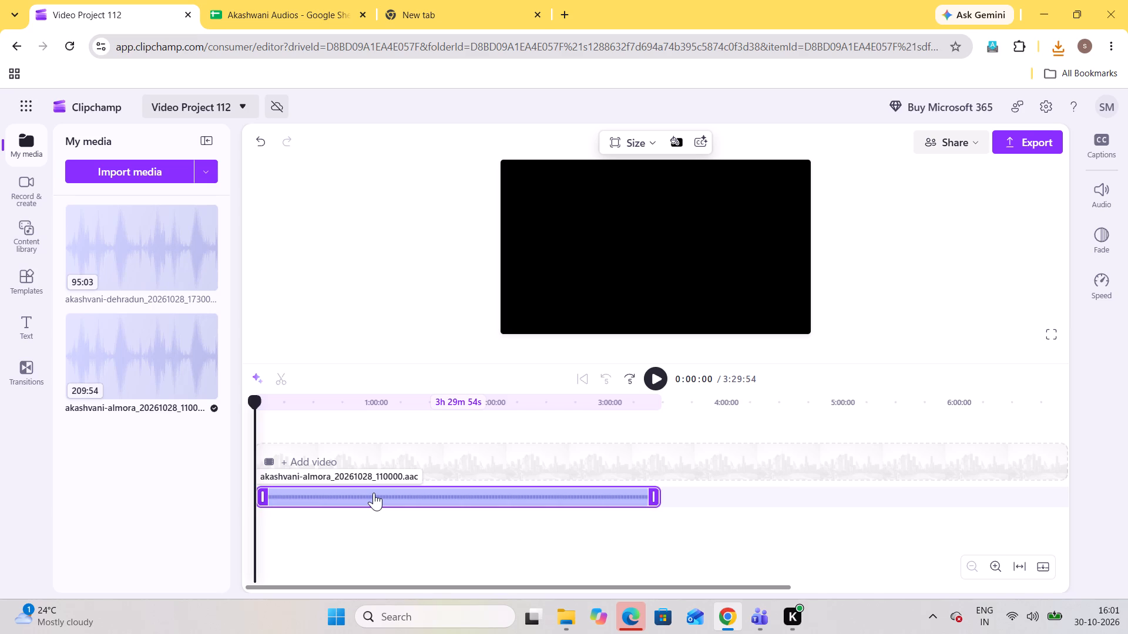
Play the full recording and skip forward from the start to about 0:57, listening for songs.
click(665, 372)
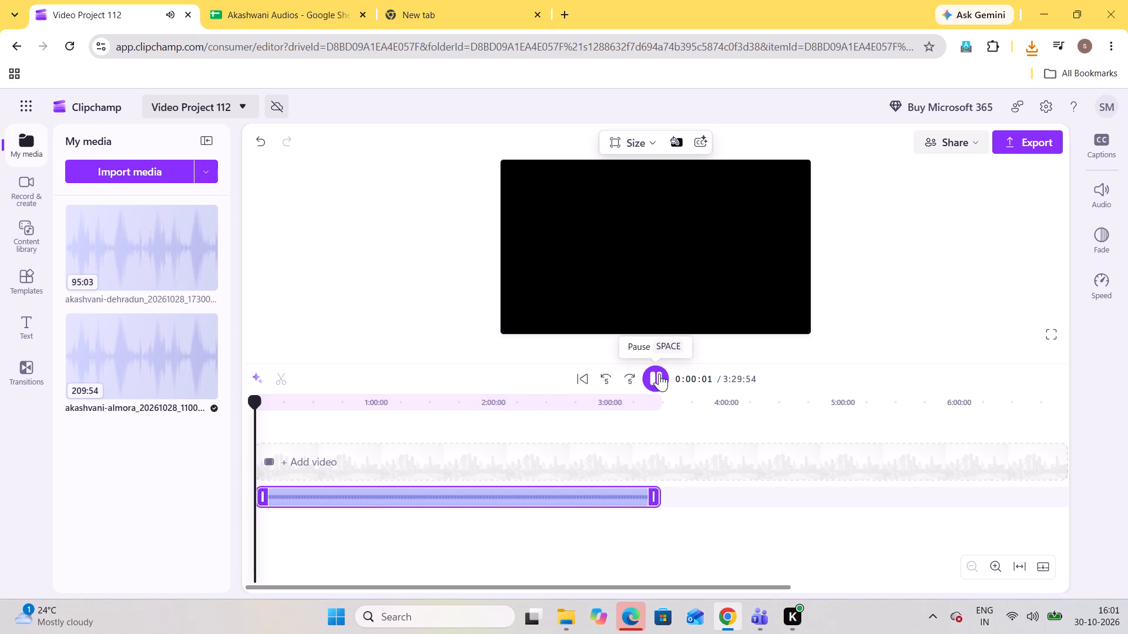
key(Right)
key(Right)
key(Right)
key(Right)
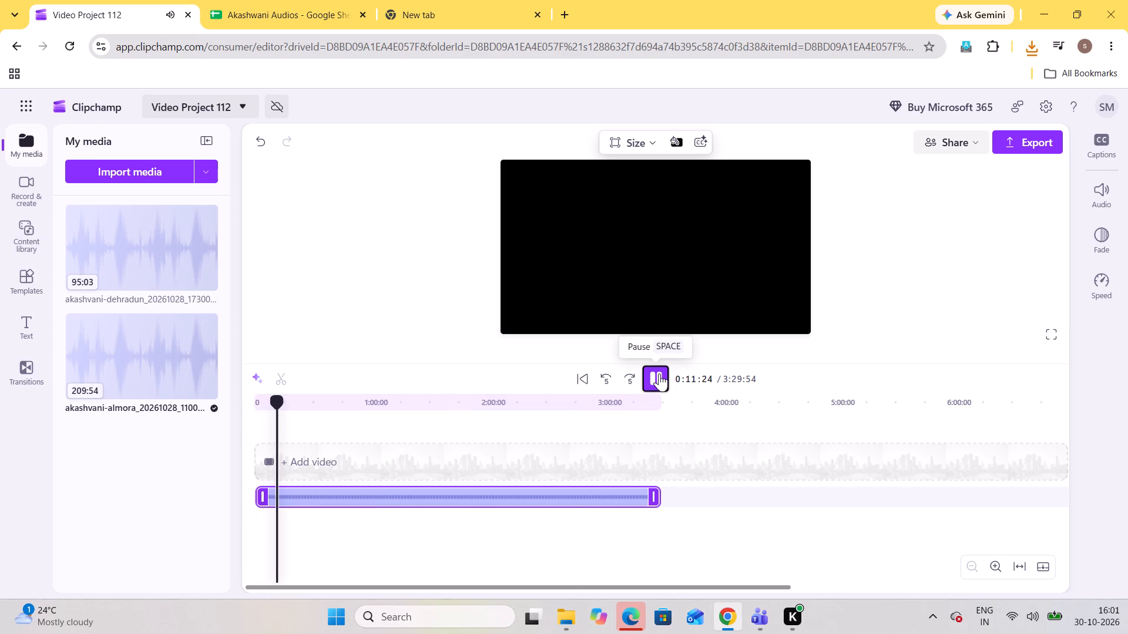
key(Right)
key(Right)
key(Right)
key(Right)
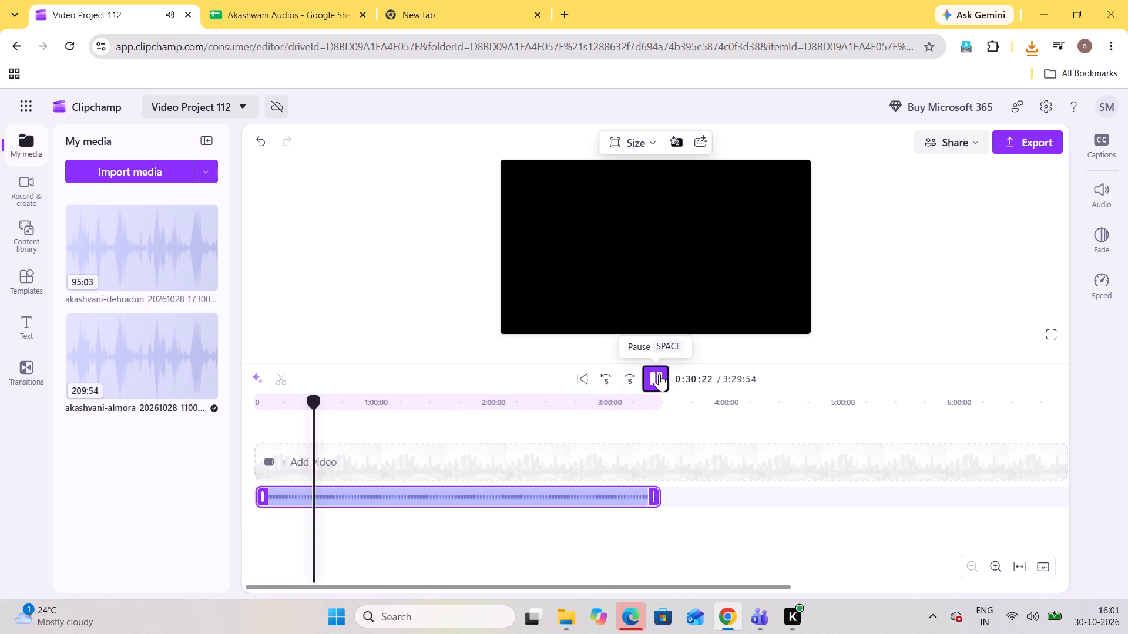
key(Right)
key(Right)
key(Right)
key(Right)
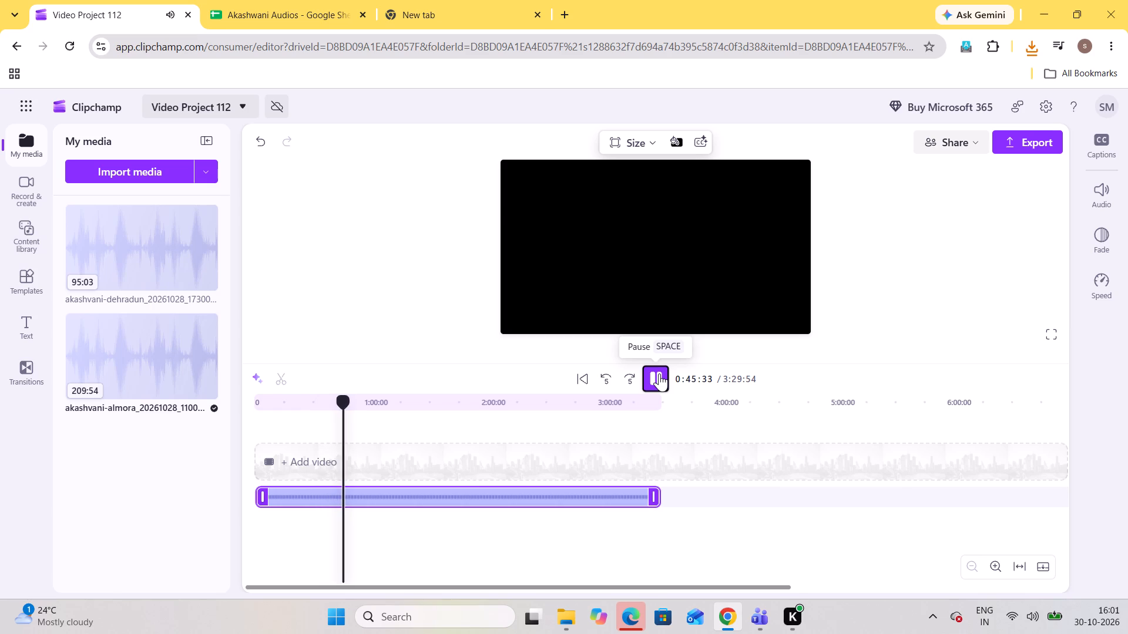
key(Right)
key(Right)
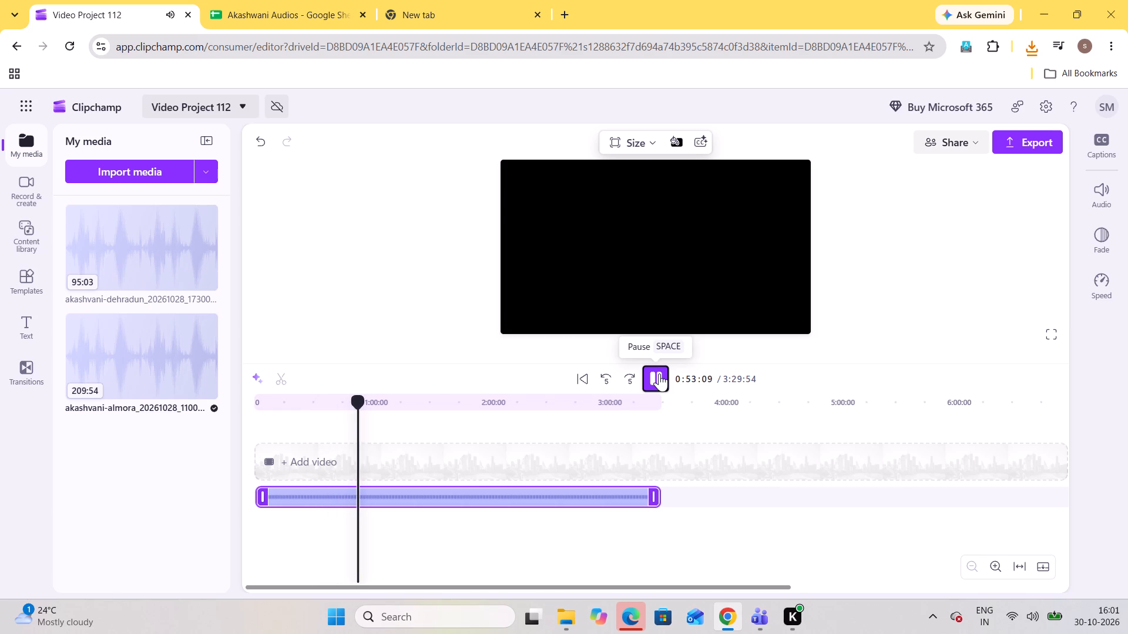
key(Right)
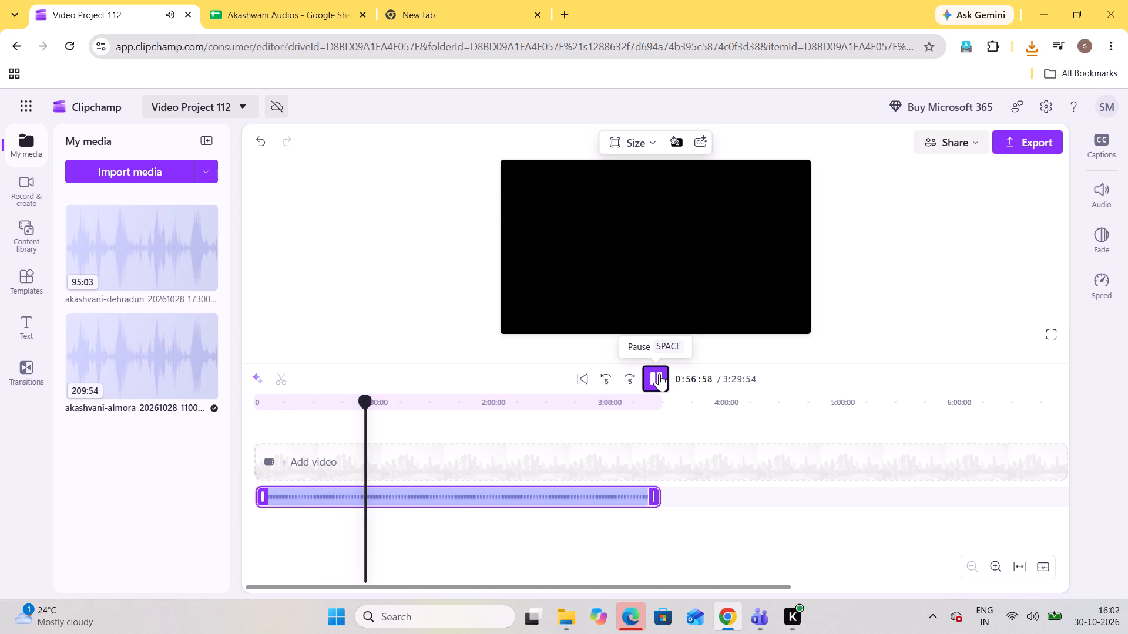
Play the Almora recording and skip backward from about 57 to about 32 minutes, listening for songs.
key(Left)
key(Left)
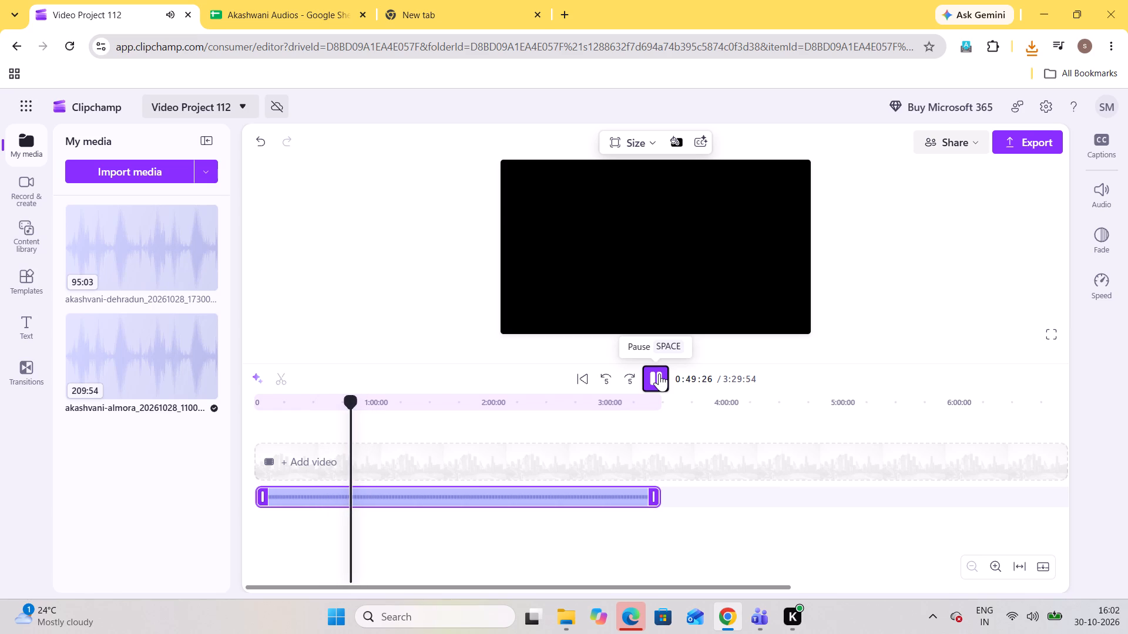
key(Left)
key(Left)
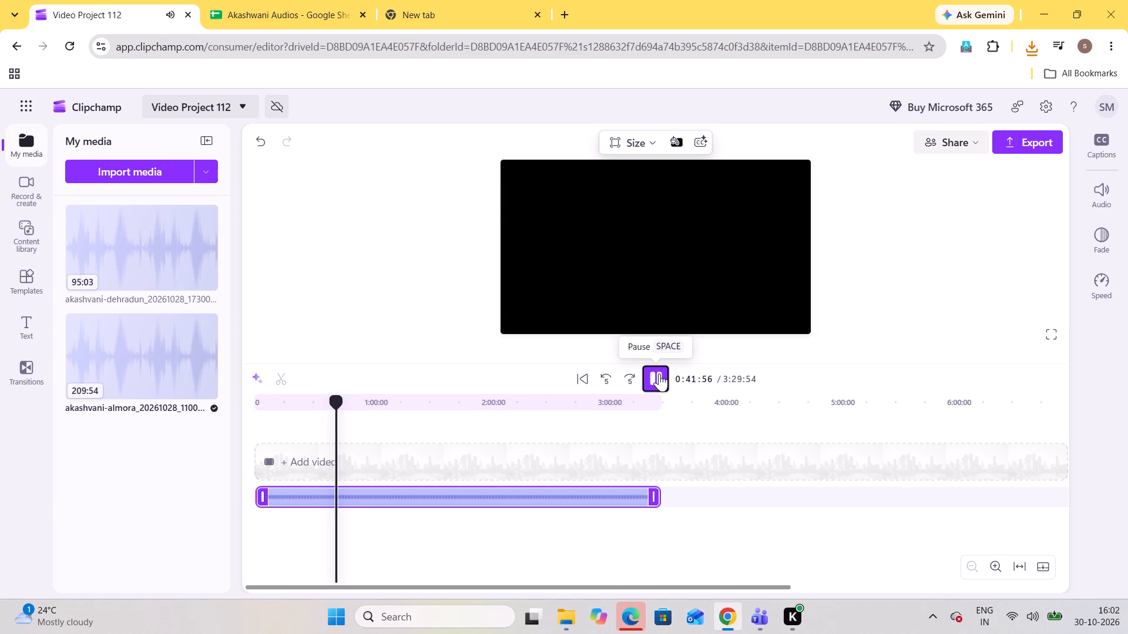
triple_click(602, 383)
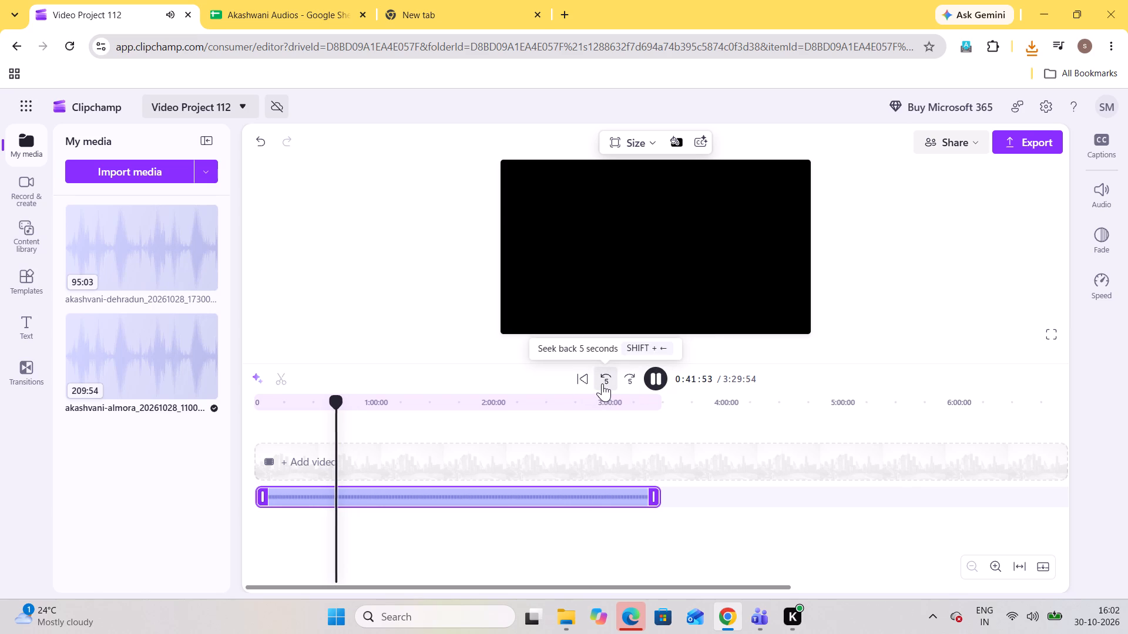
triple_click(602, 383)
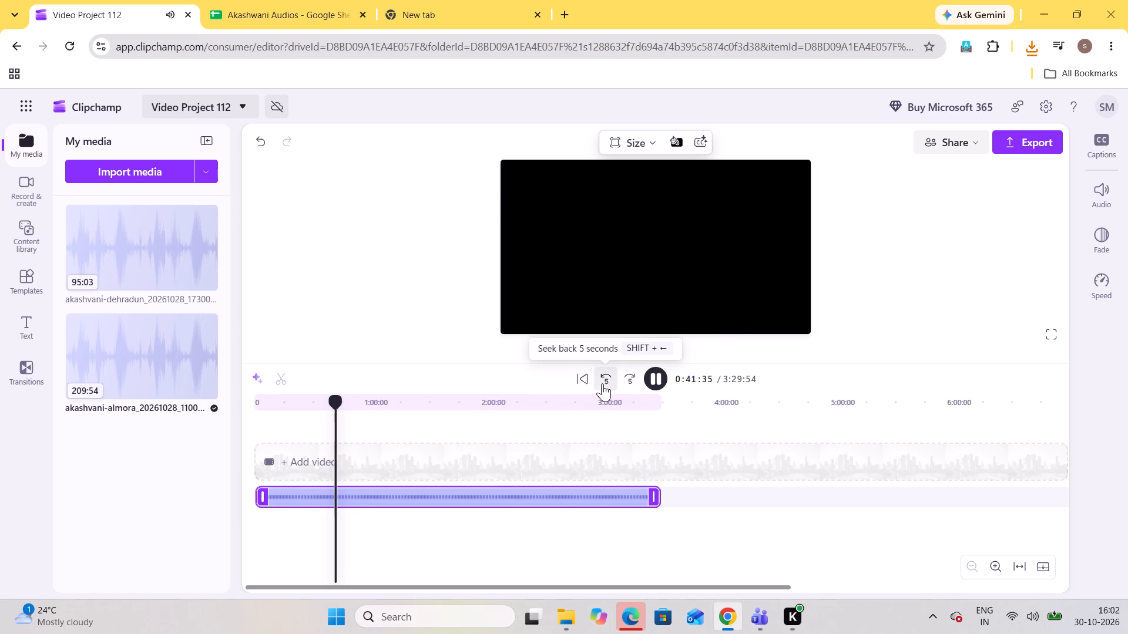
triple_click(602, 383)
triple_click(602, 383)
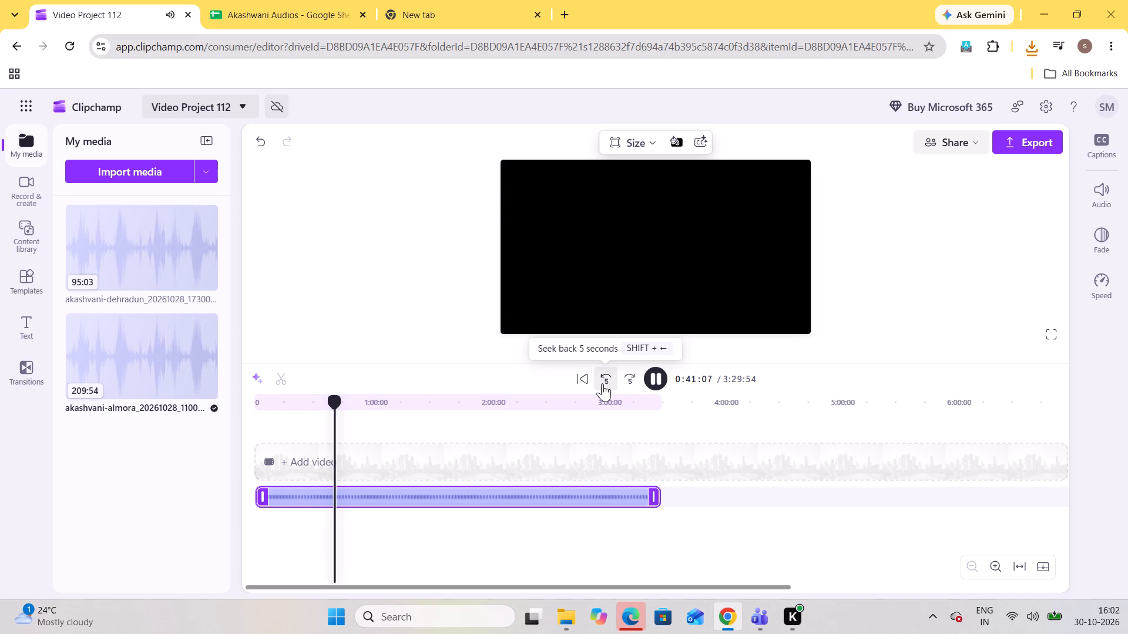
click(602, 383)
triple_click(602, 383)
double_click(602, 383)
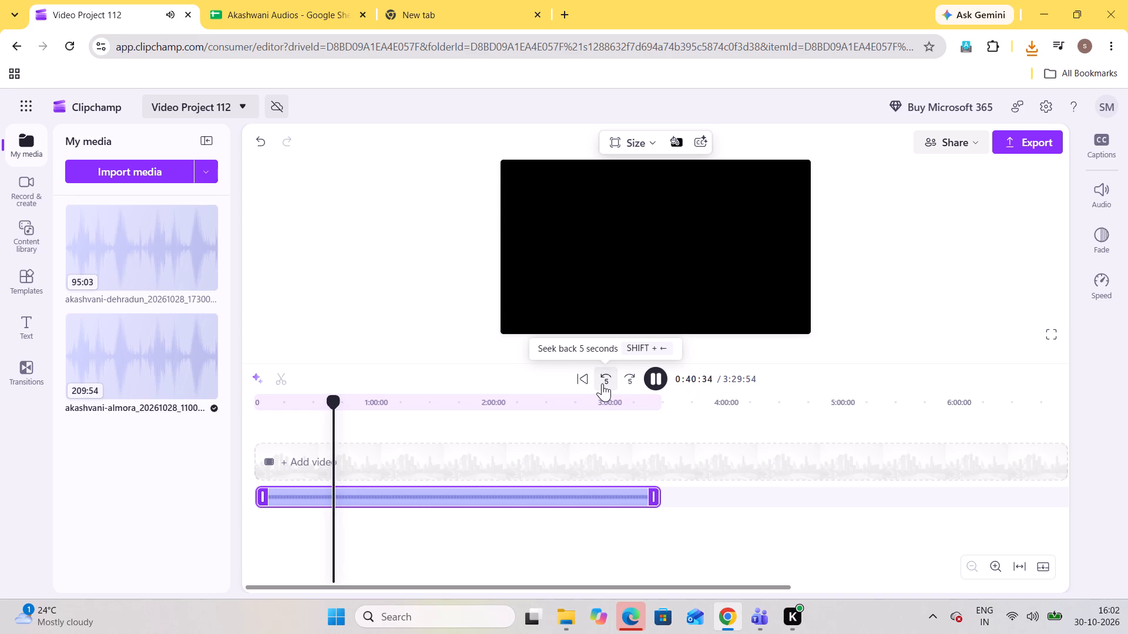
triple_click(602, 383)
triple_click(602, 383)
click(602, 383)
key(Left)
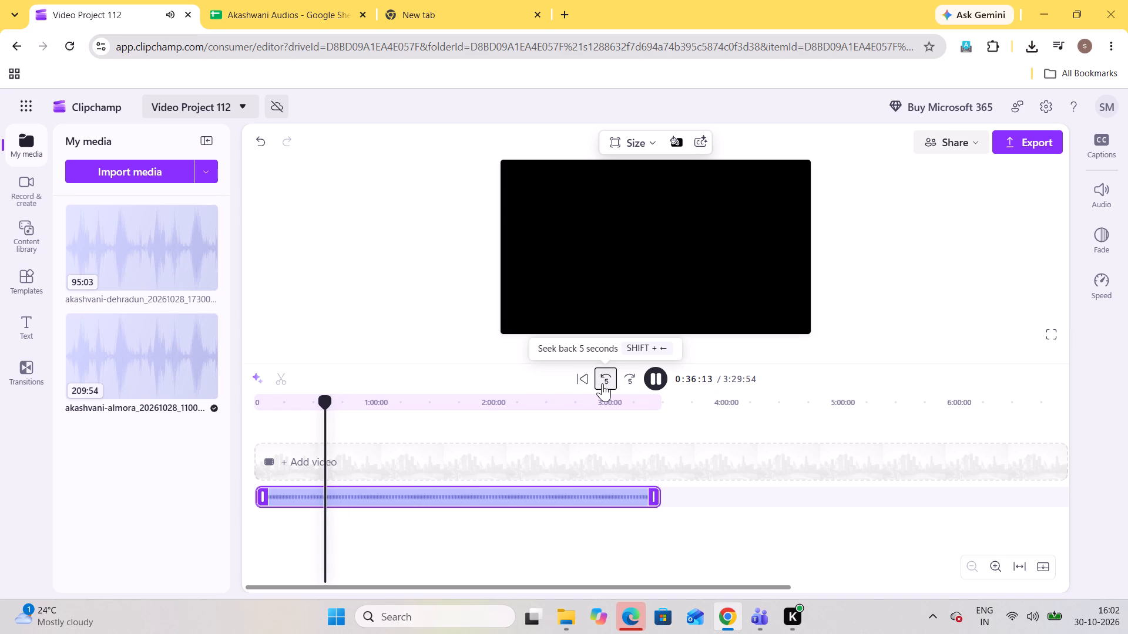
key(Left)
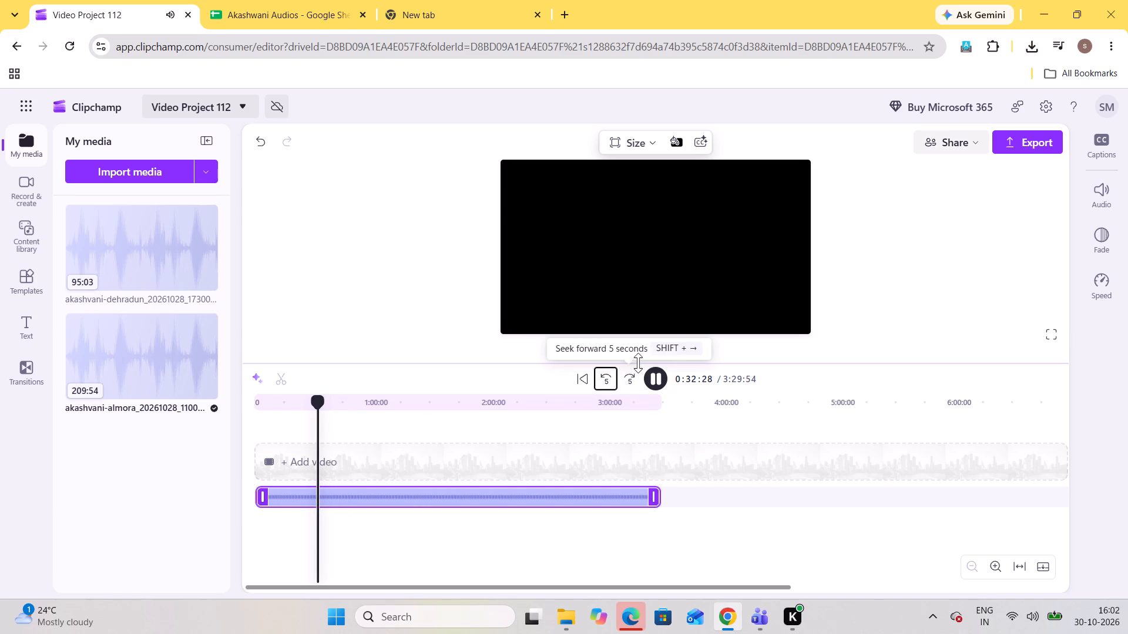
triple_click(612, 380)
double_click(612, 380)
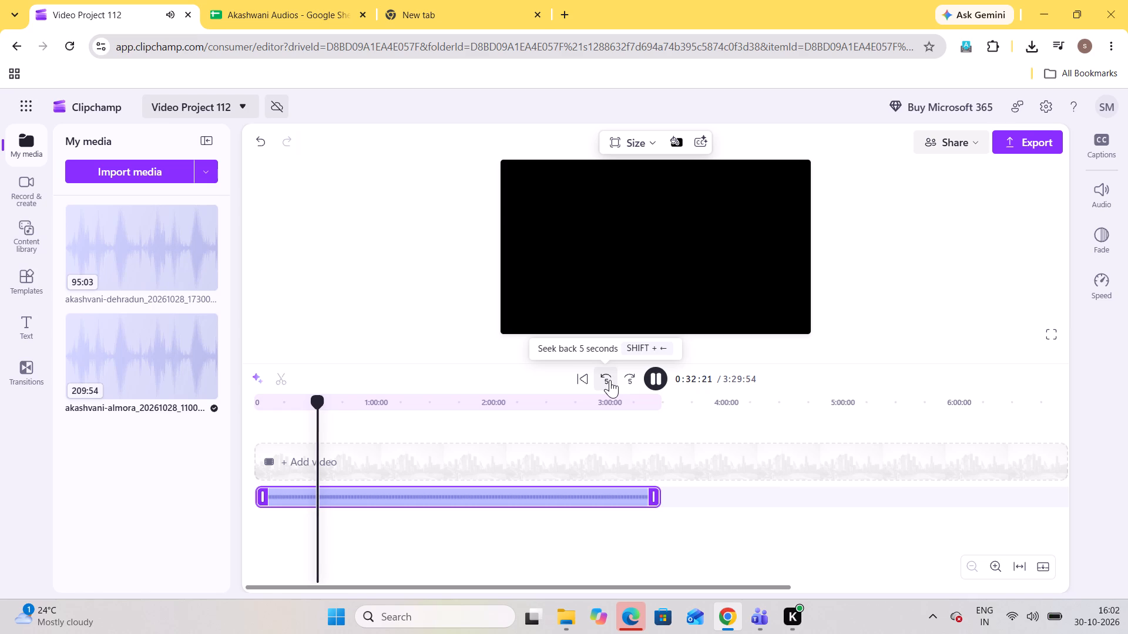
double_click(610, 380)
Listen to the recording at various points between about 41 minutes and 1 hour 12 minutes, checking for songs.
click(334, 431)
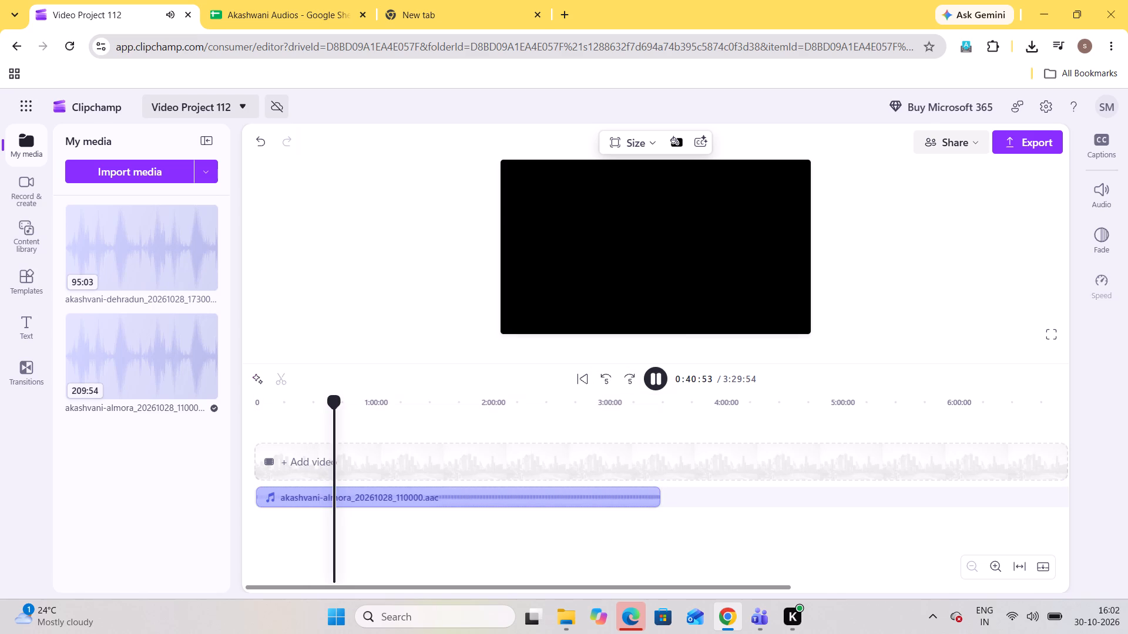
key(Right)
key(Right)
key(Right)
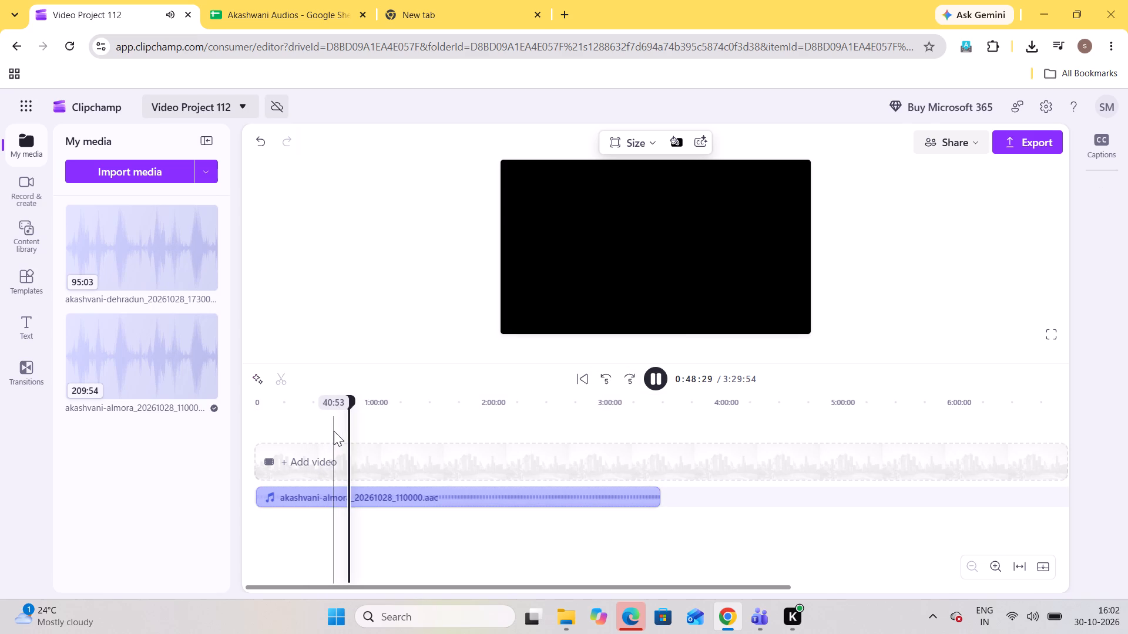
key(Right)
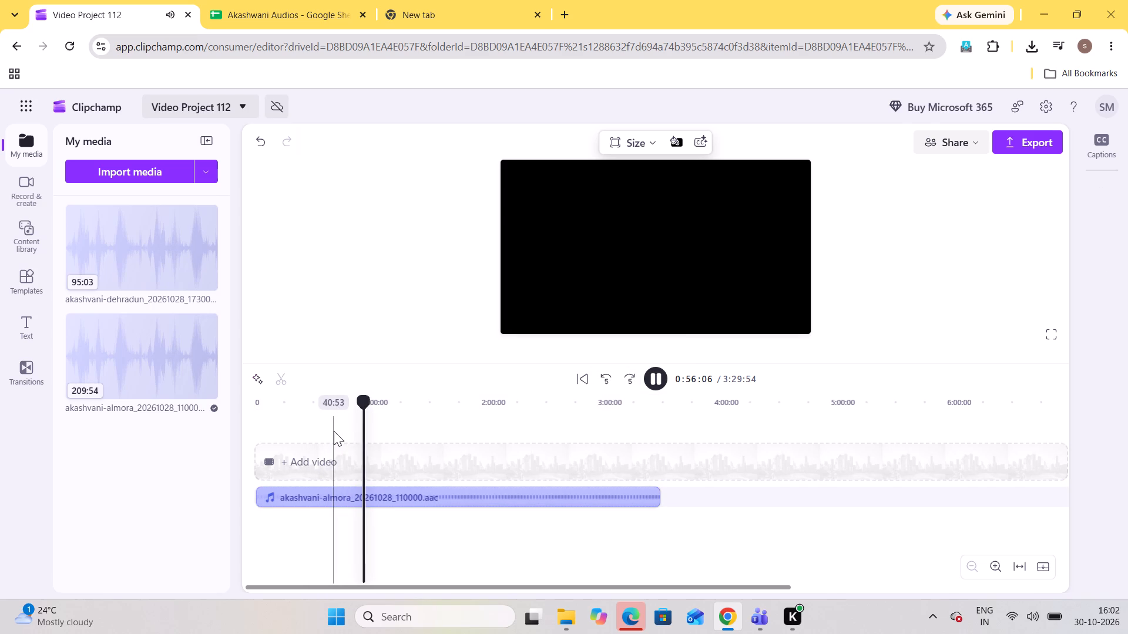
key(Right)
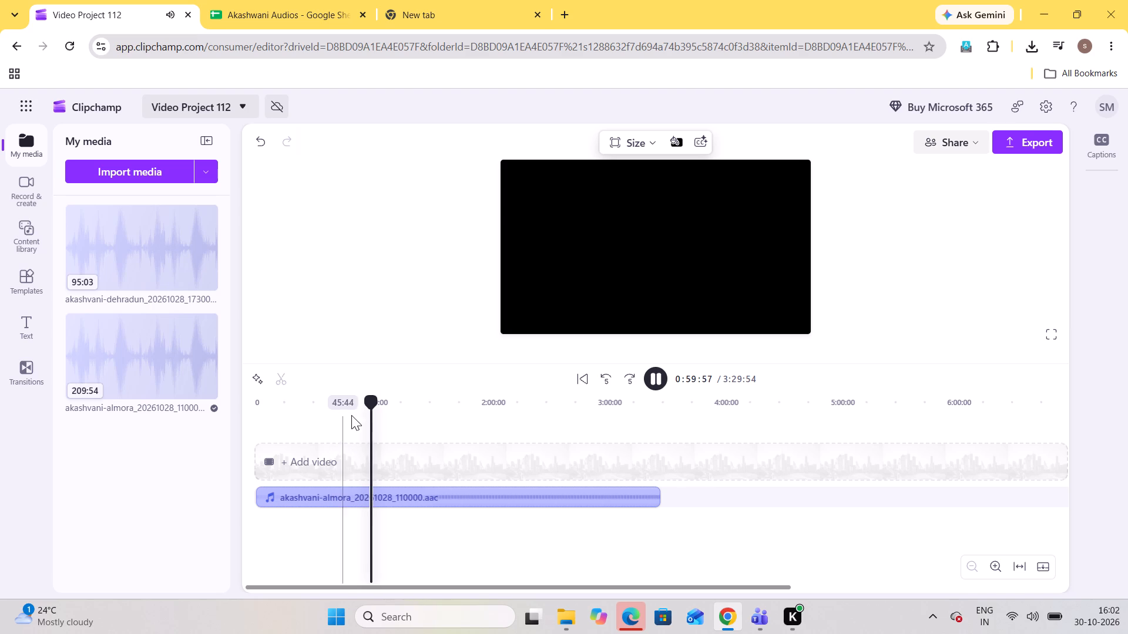
click(368, 406)
click(364, 405)
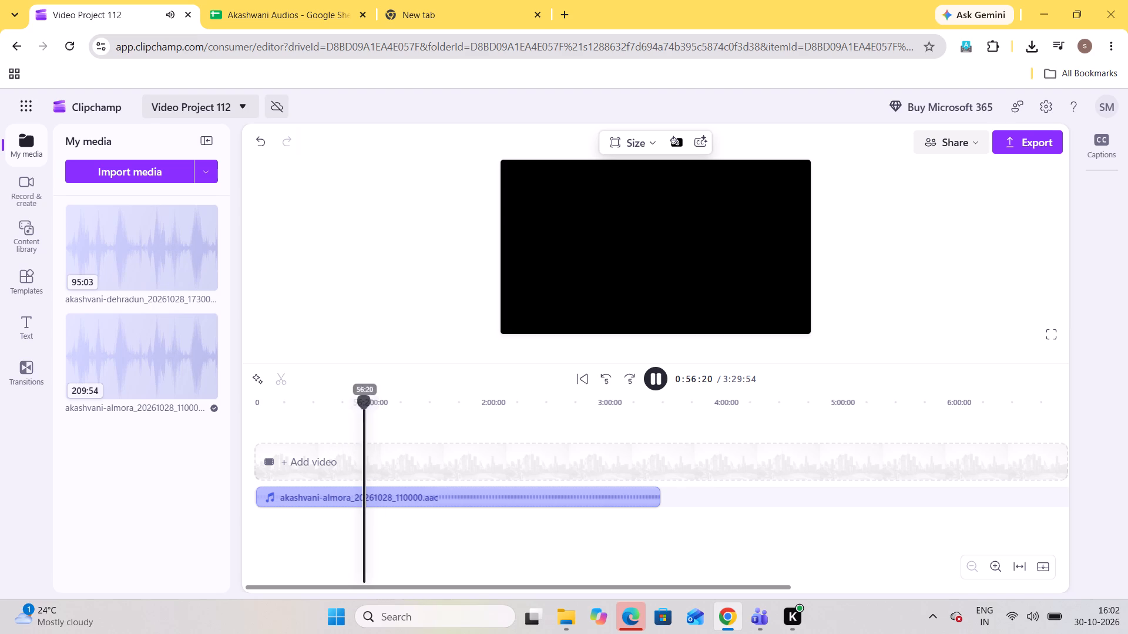
click(358, 400)
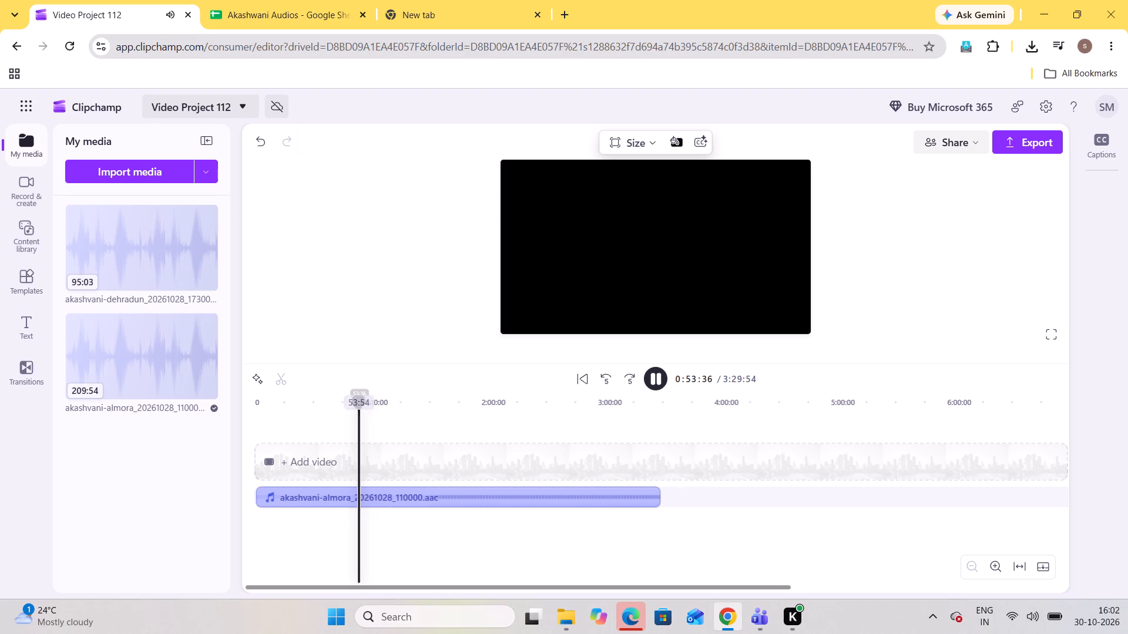
click(387, 397)
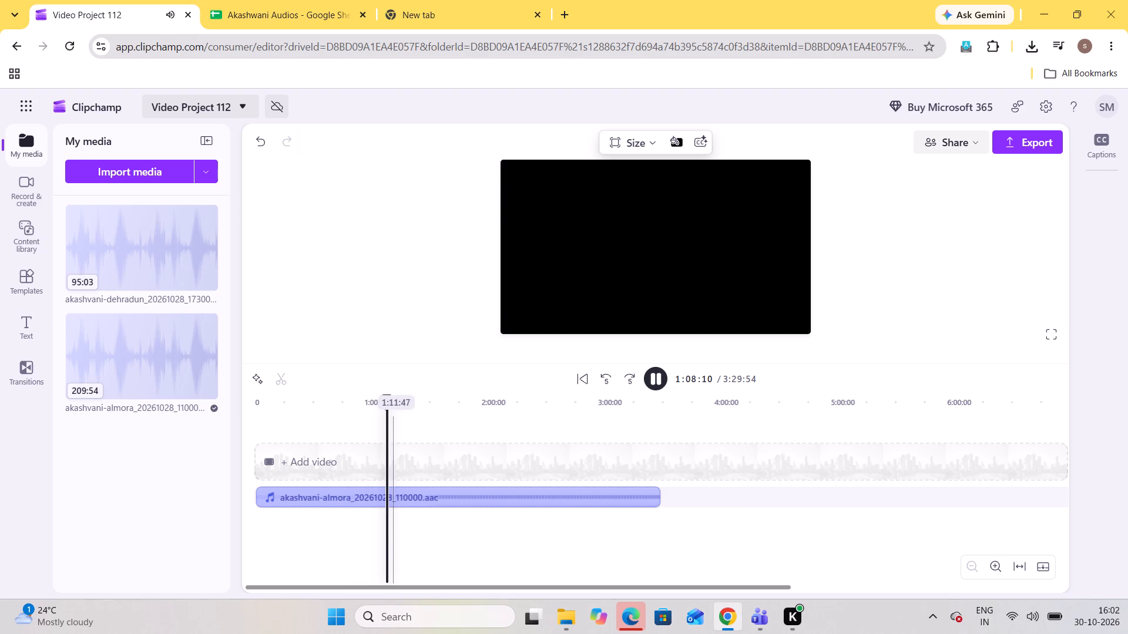
click(394, 399)
click(384, 400)
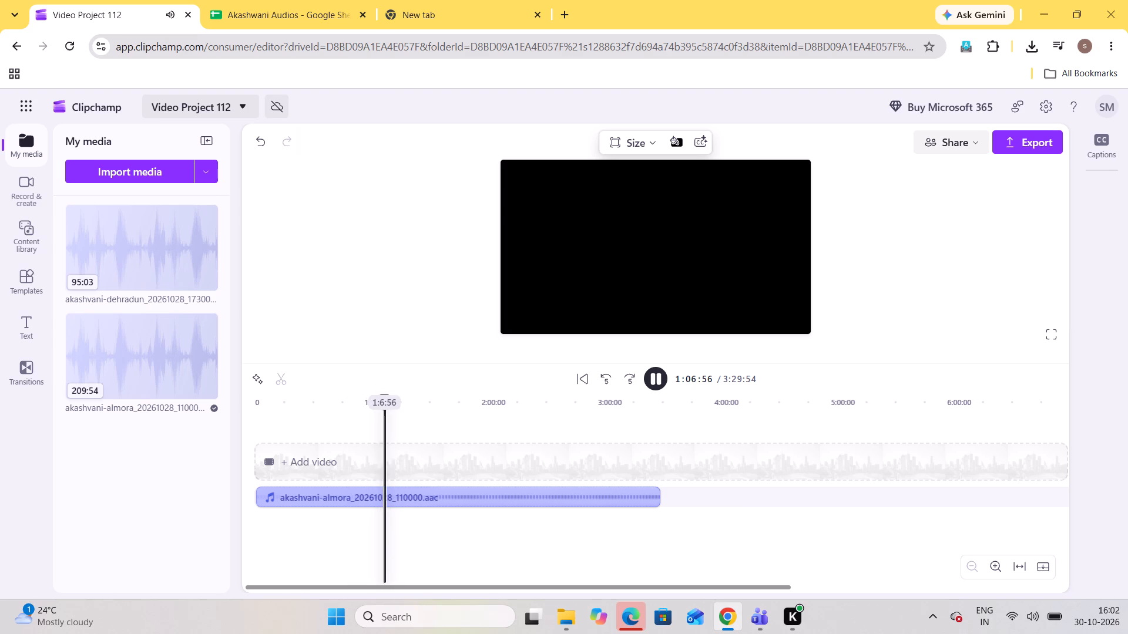
click(378, 400)
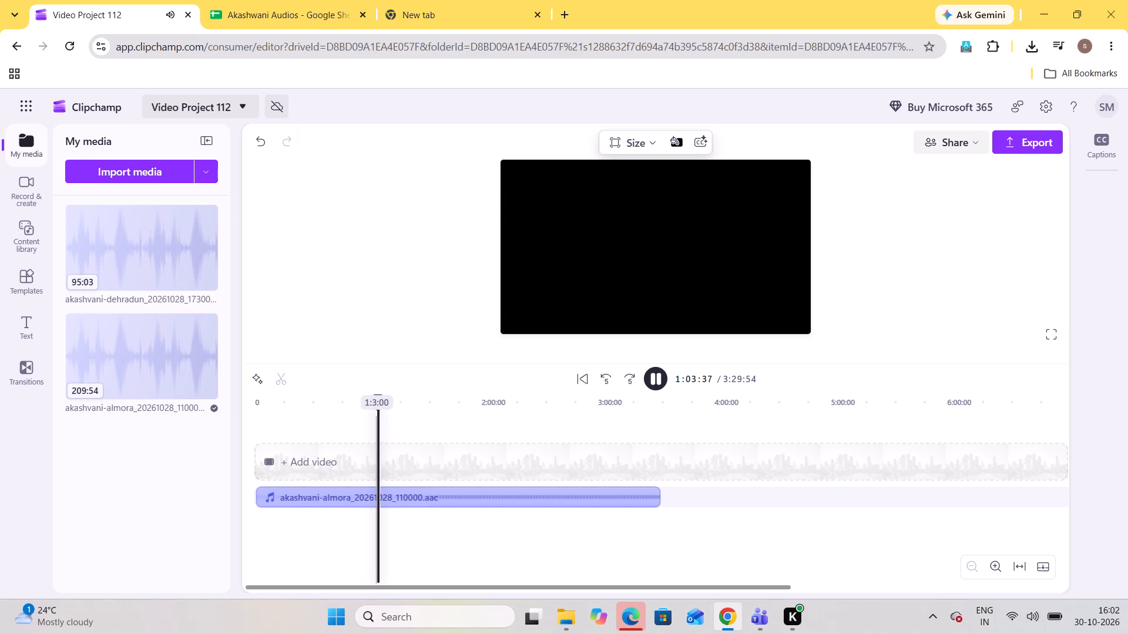
click(377, 400)
click(370, 406)
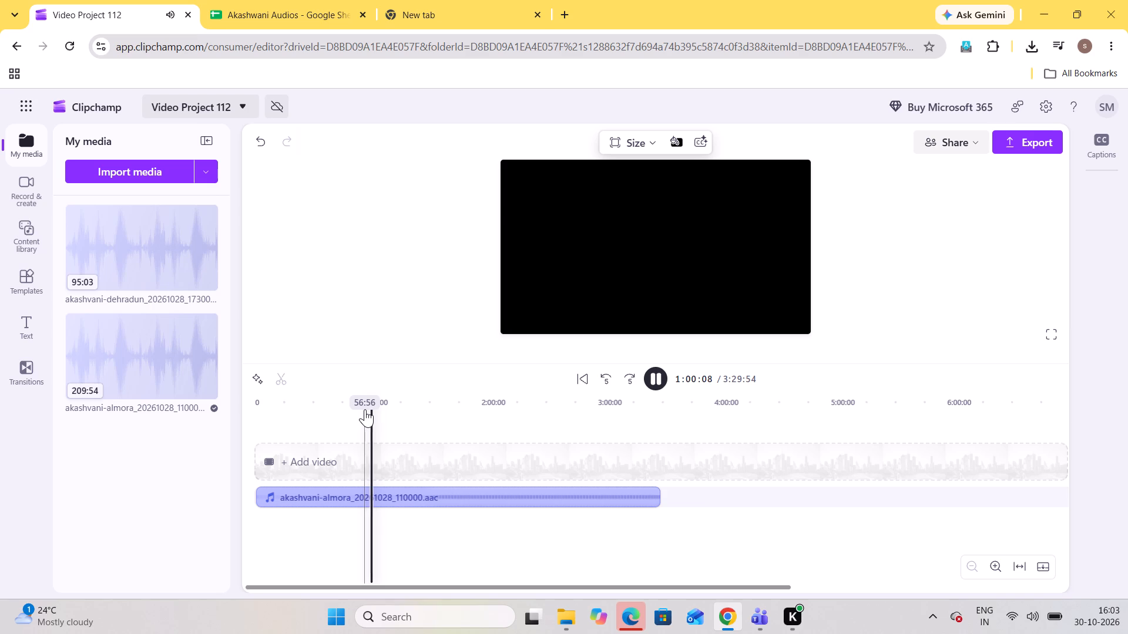
Sample the recording at progressively earlier points from about 57 back to about 36 minutes, listening for songs.
click(365, 409)
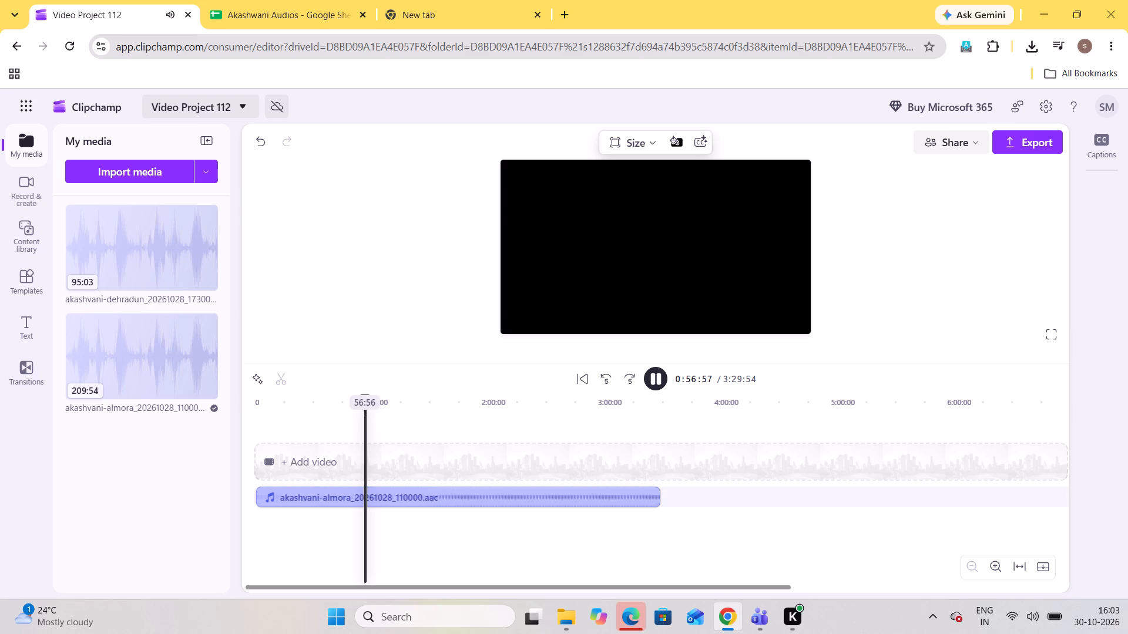
click(361, 419)
click(356, 419)
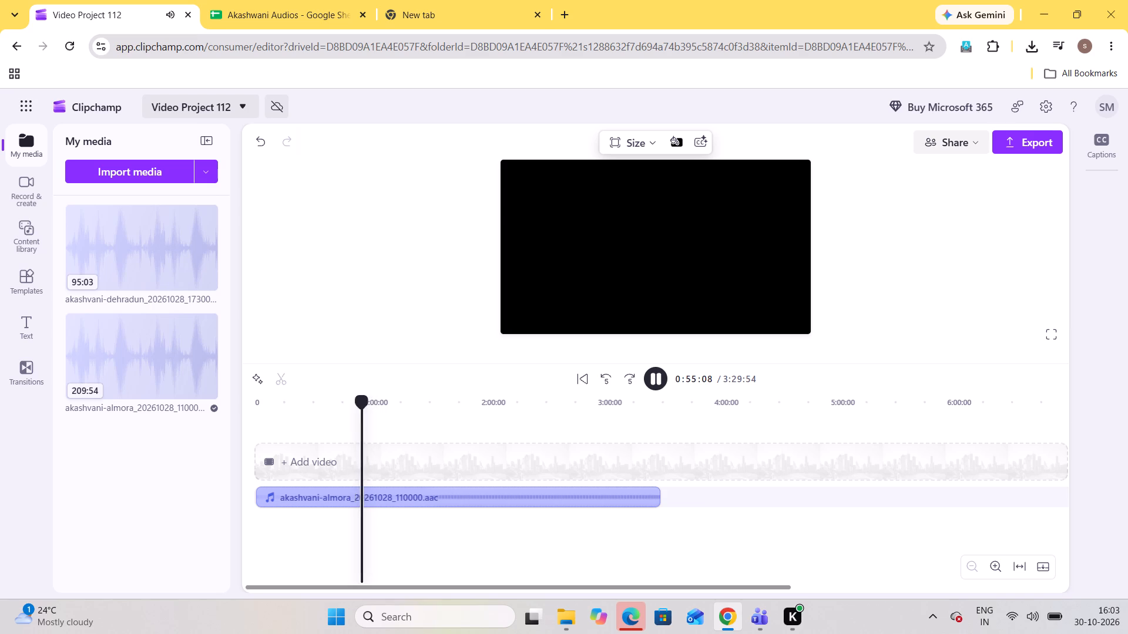
click(345, 419)
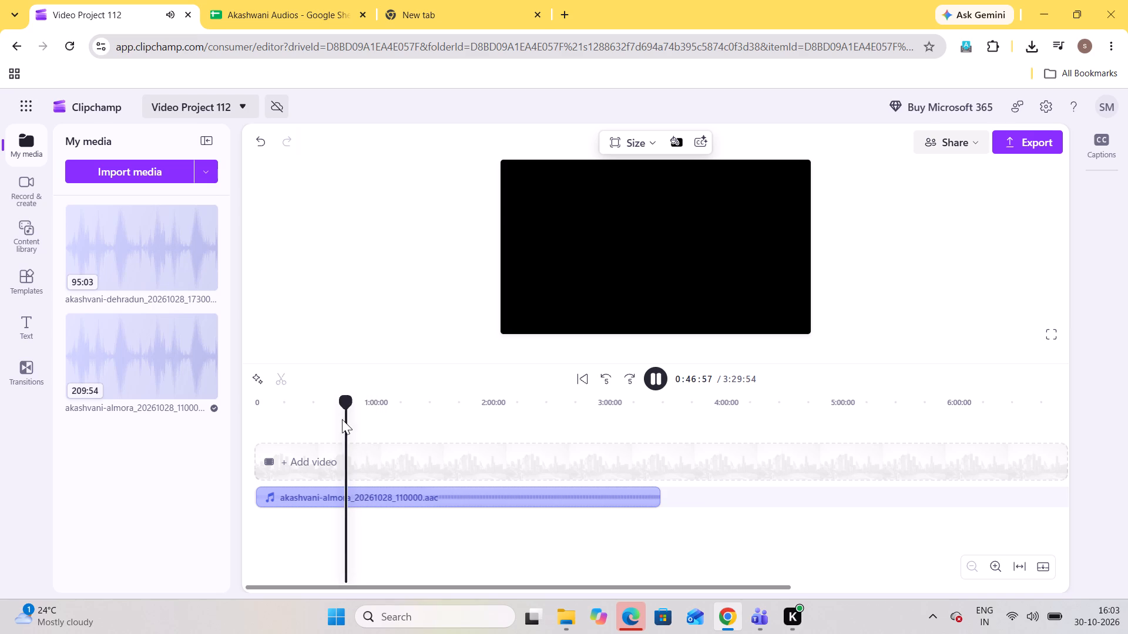
click(340, 420)
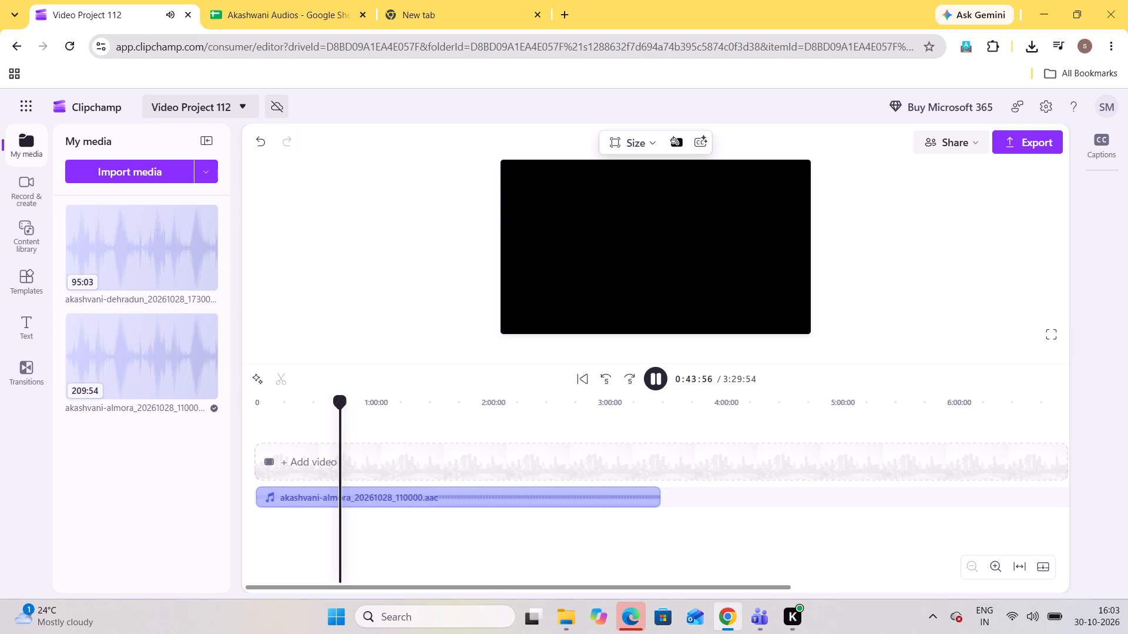
click(337, 420)
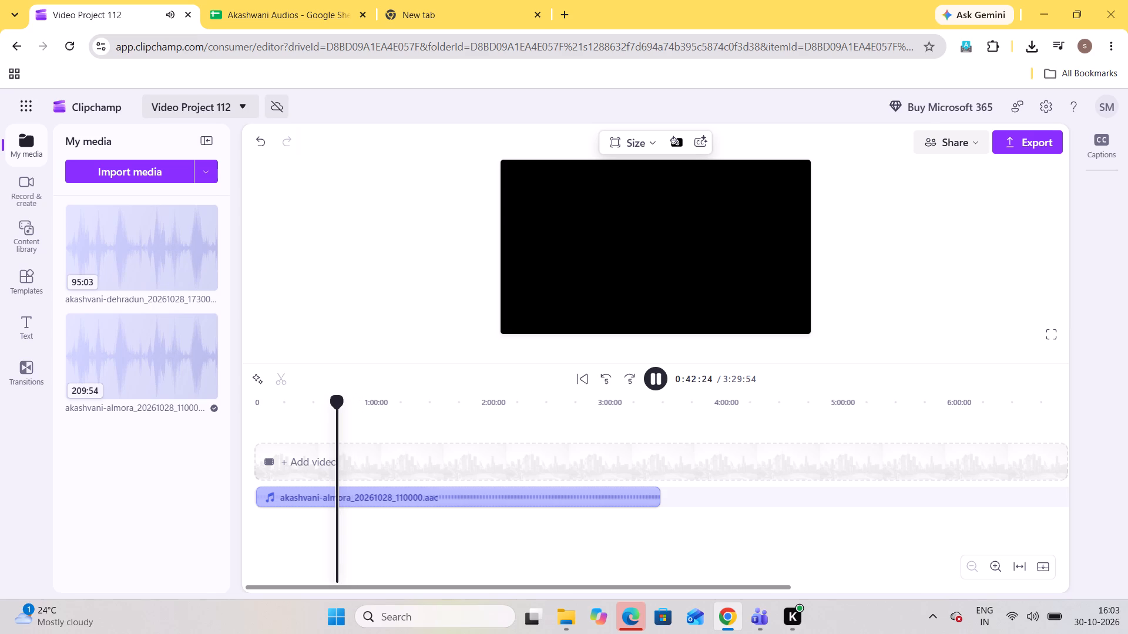
click(331, 421)
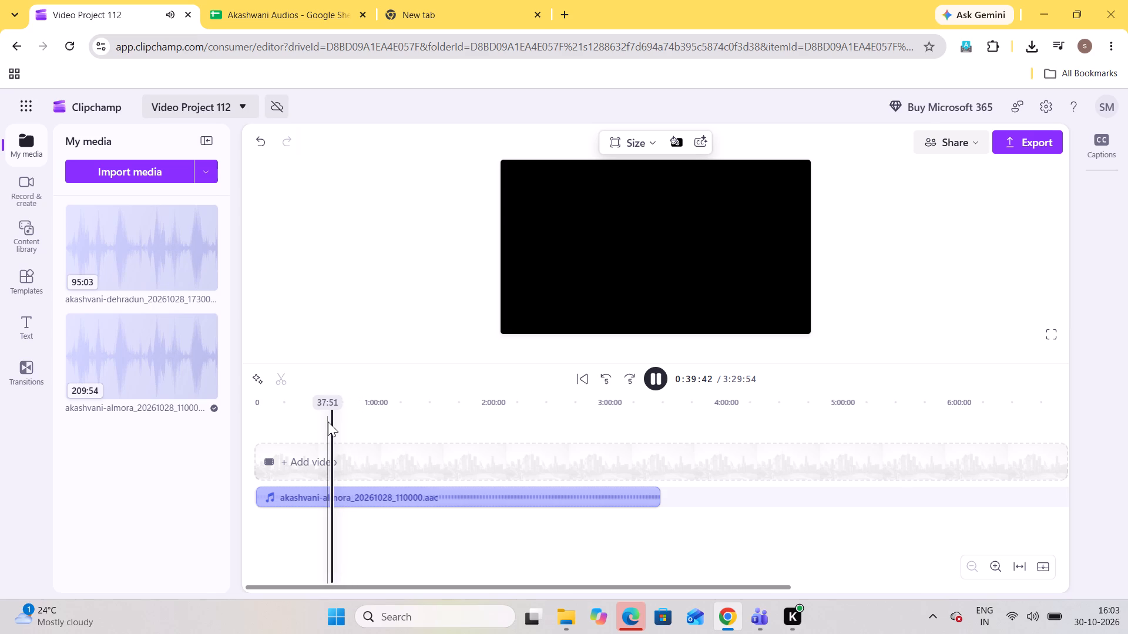
click(328, 421)
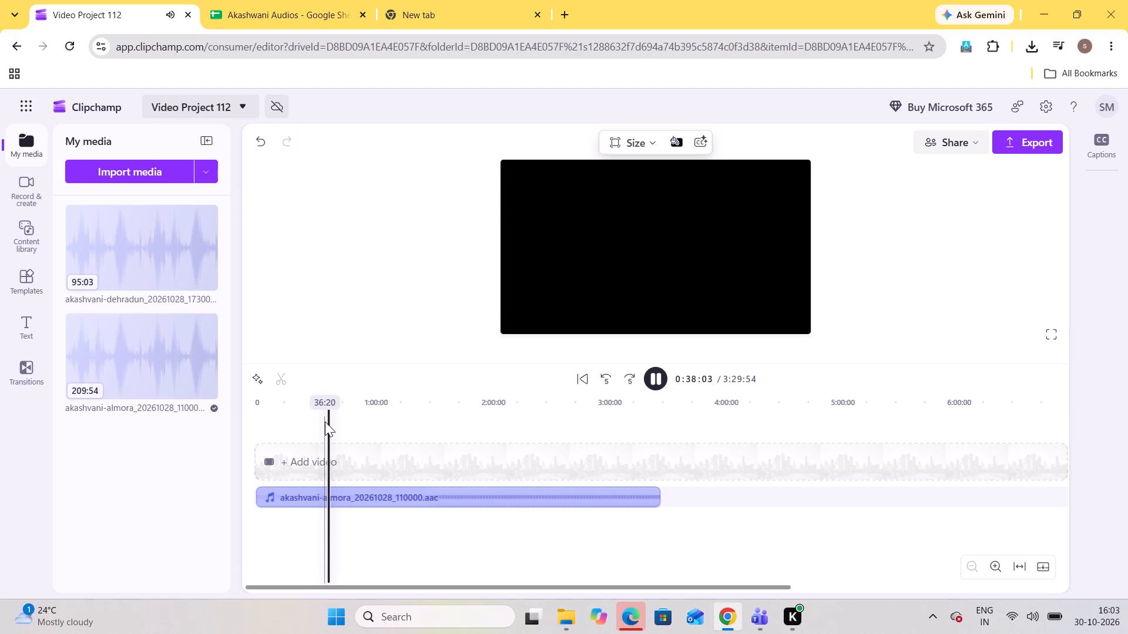
click(325, 421)
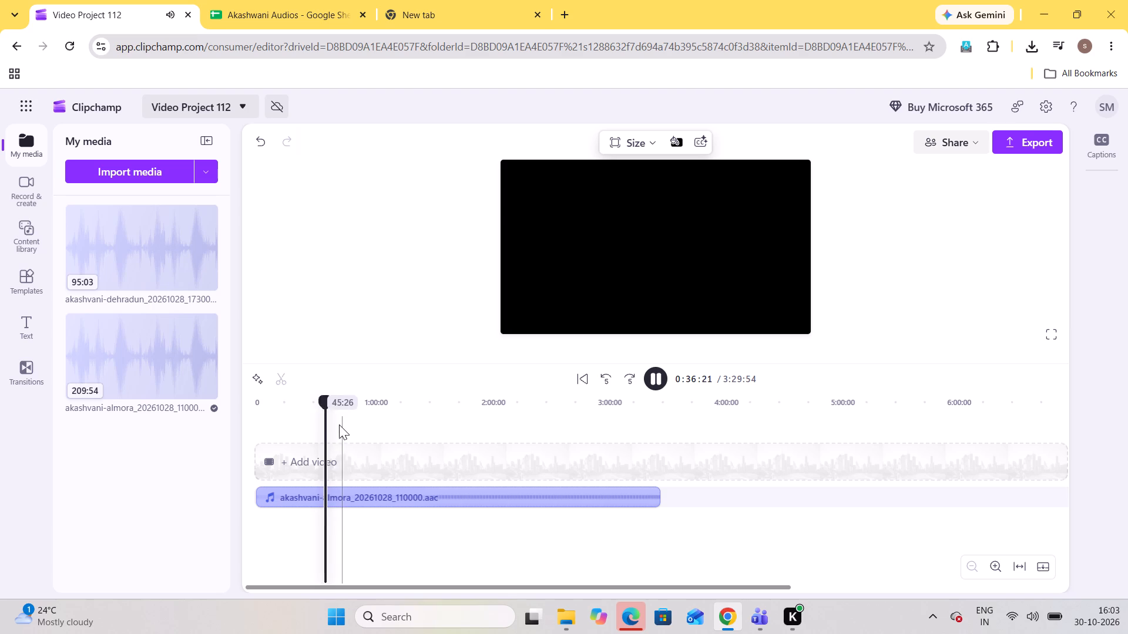
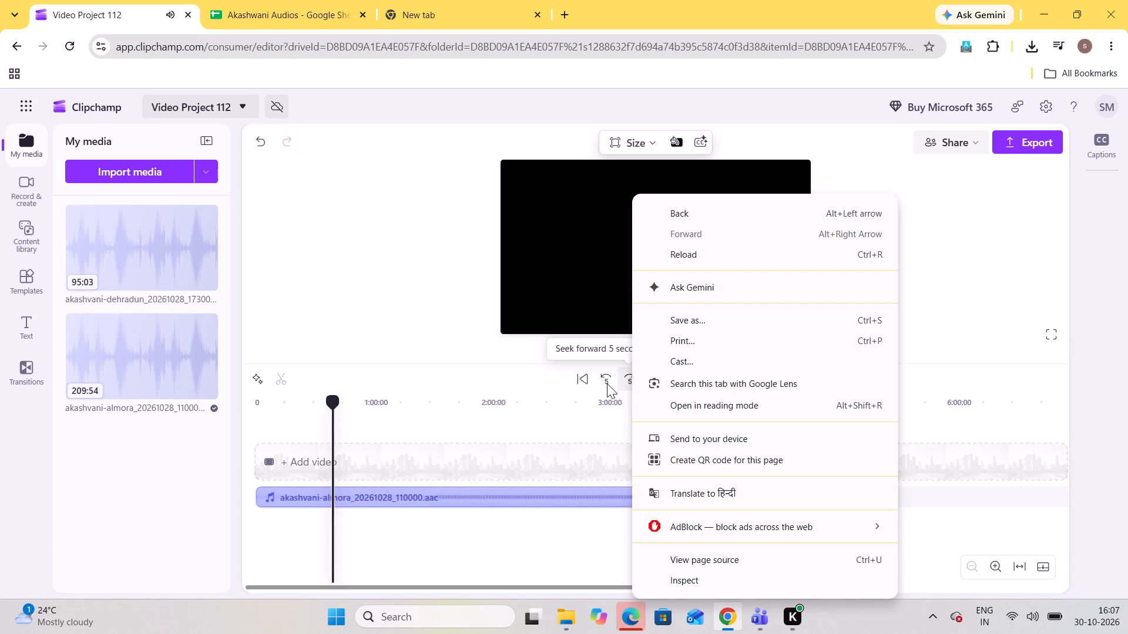
Sample the Almora recording at several points between about 43 and 47 minutes, listening for songs.
click(563, 387)
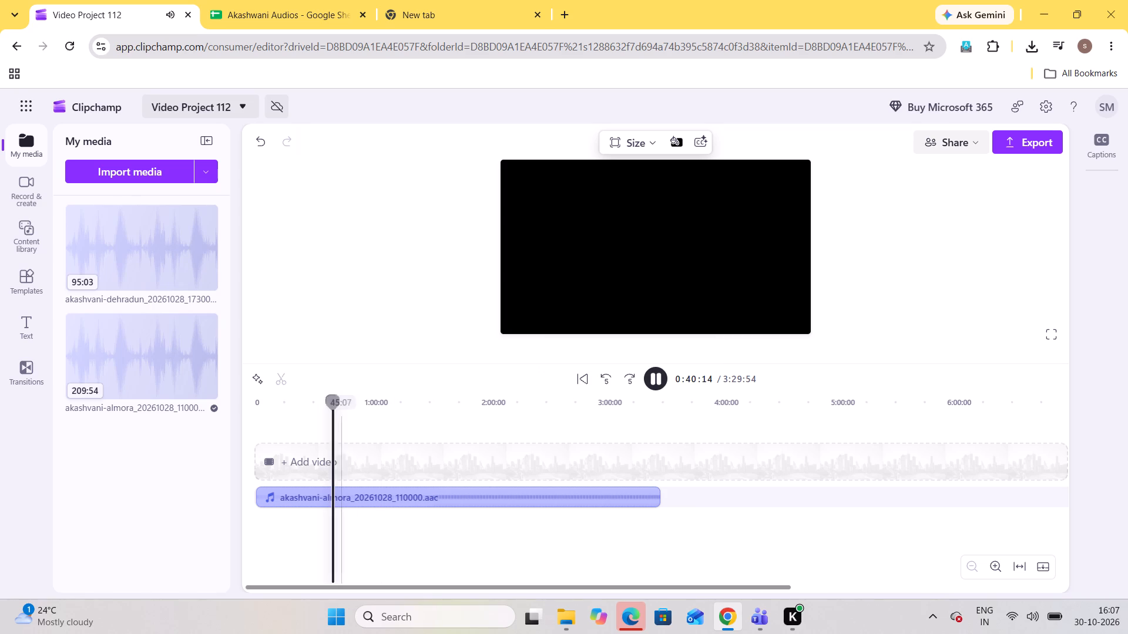
click(340, 406)
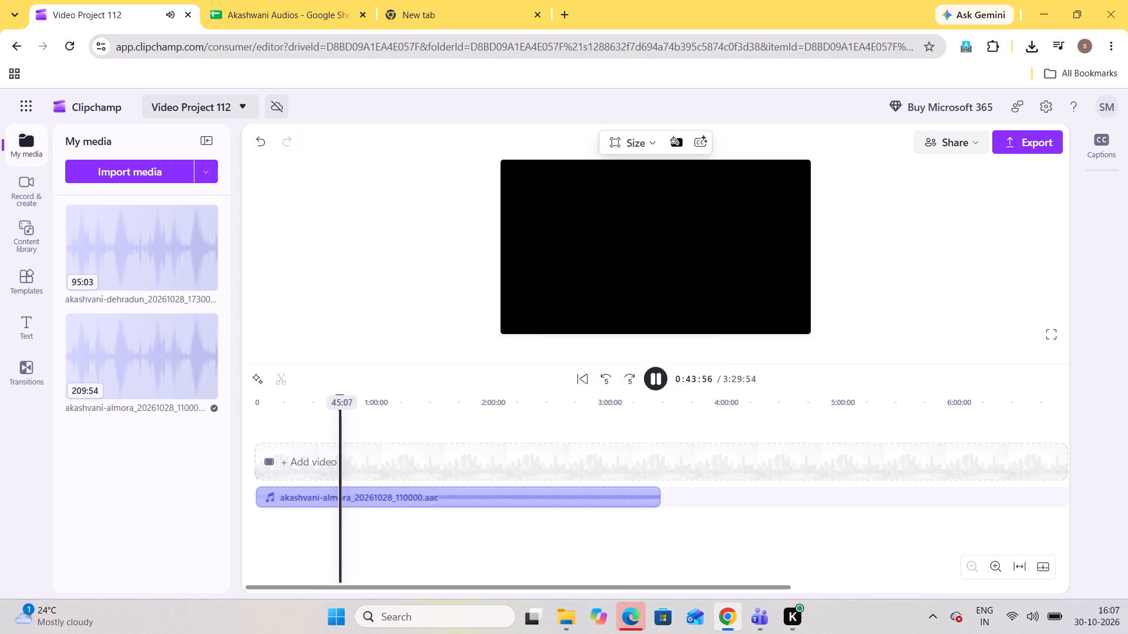
click(346, 406)
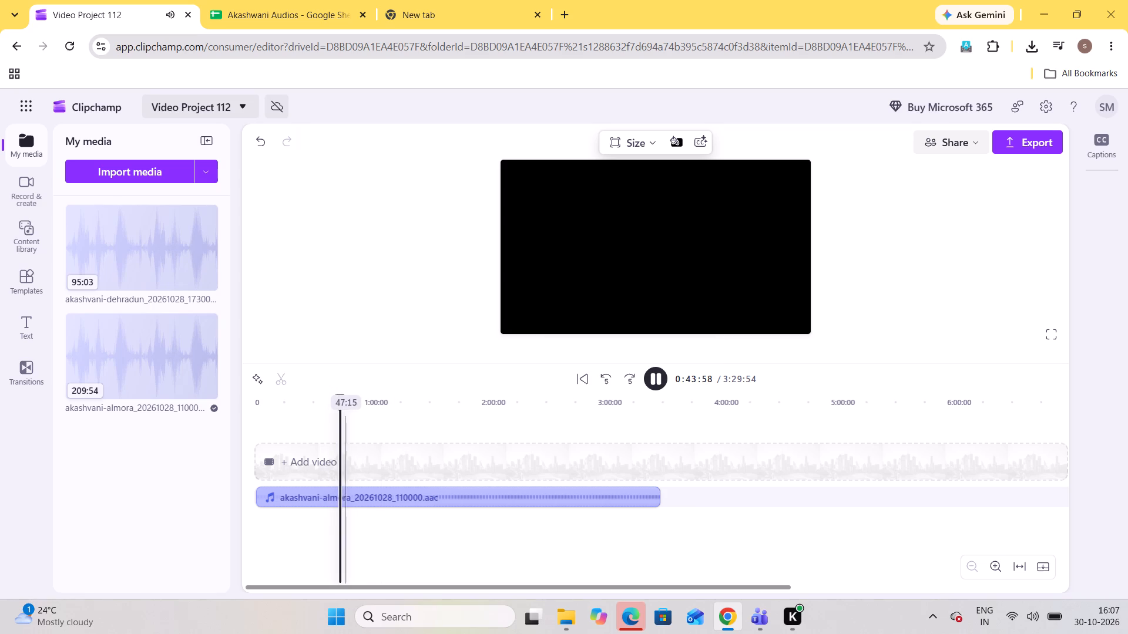
click(343, 406)
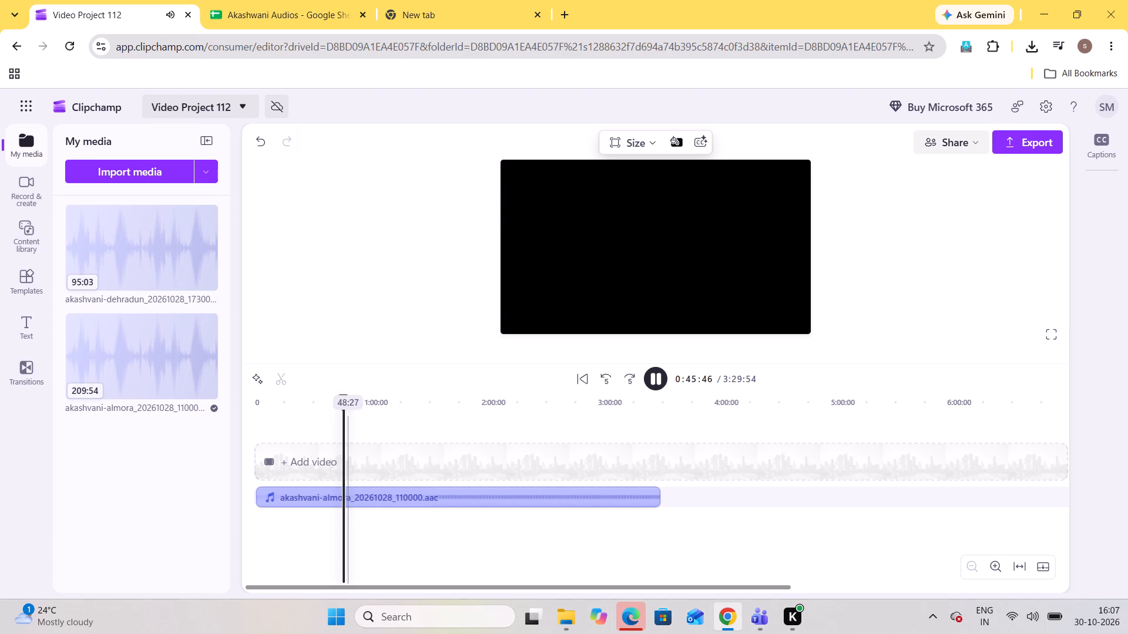
click(338, 404)
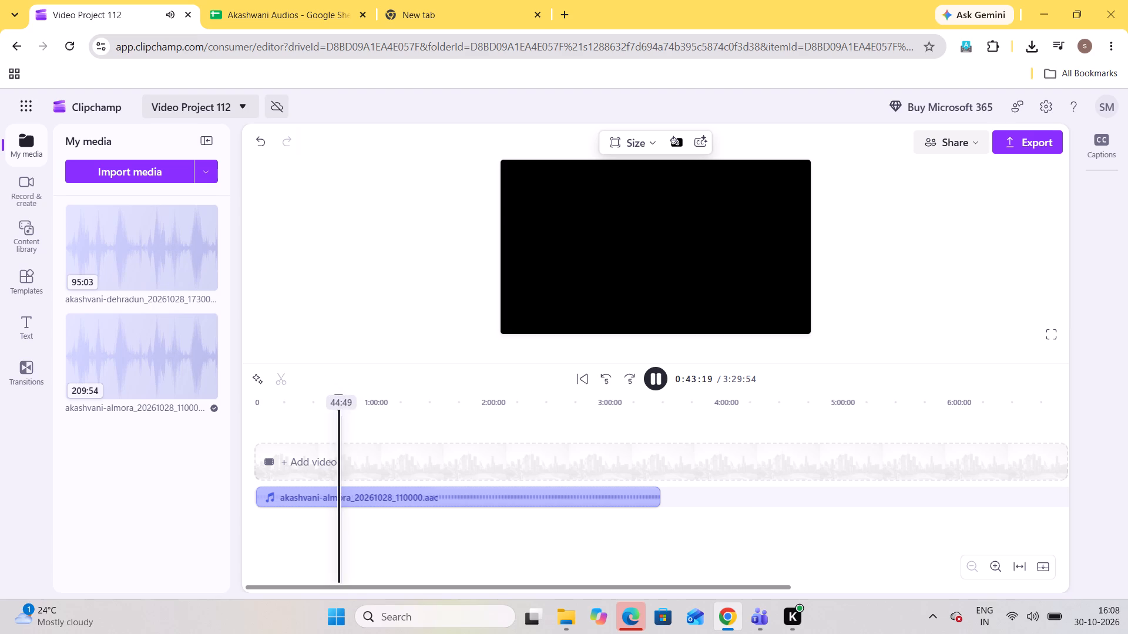
click(341, 404)
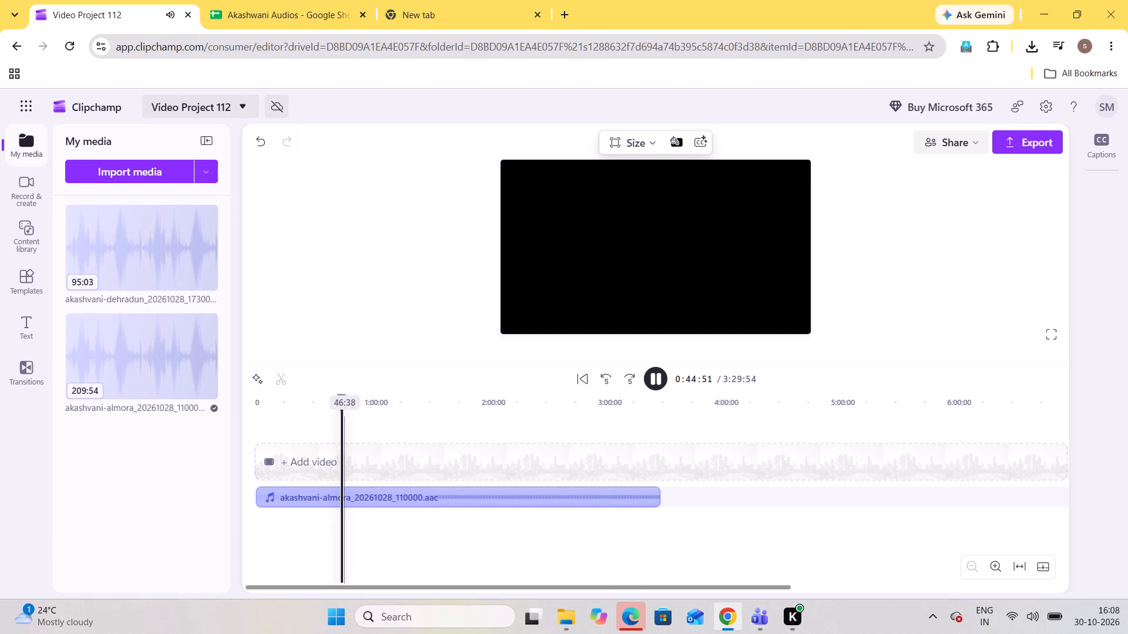
click(345, 404)
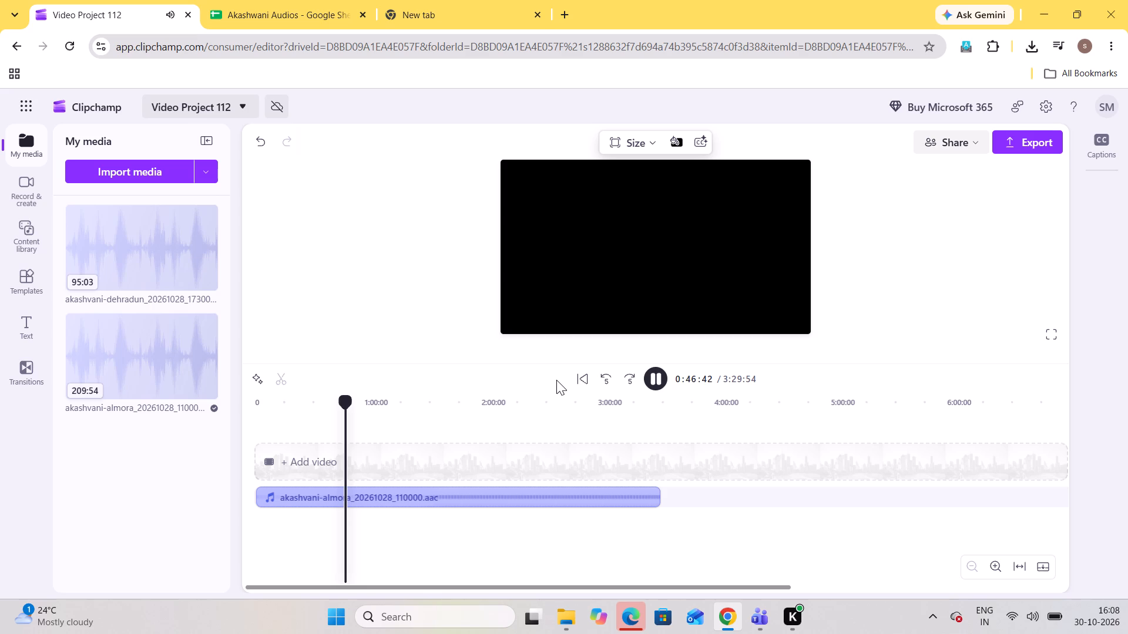
Skip forward through the recording in short jumps from about 0:46:49 to 0:52:52, listening for where a song starts.
click(639, 371)
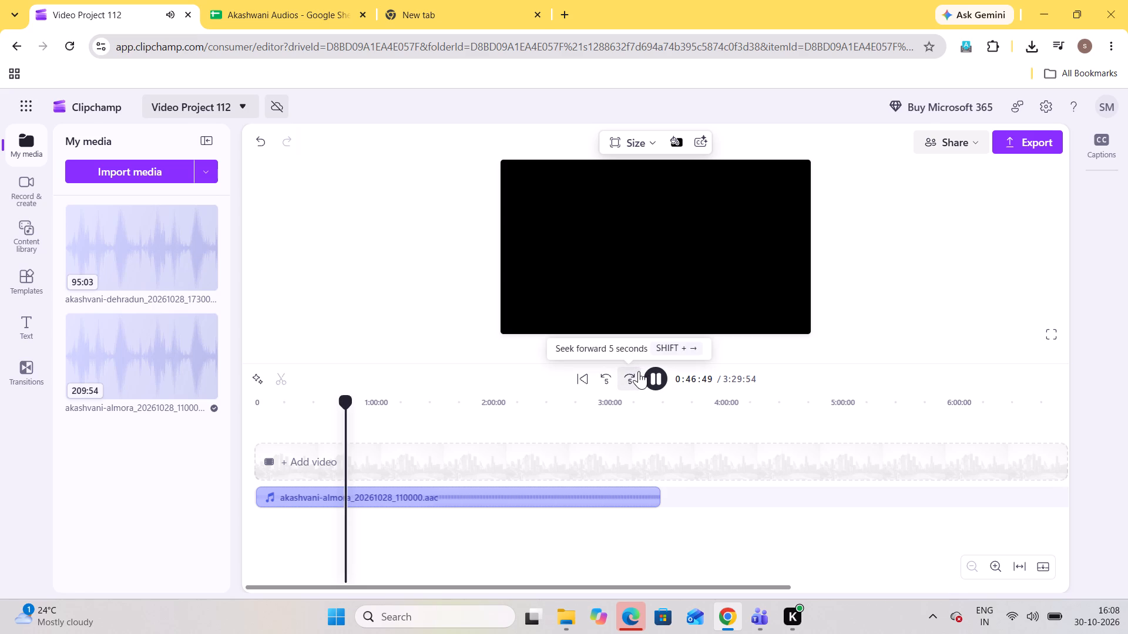
click(639, 371)
click(639, 371)
click(639, 371)
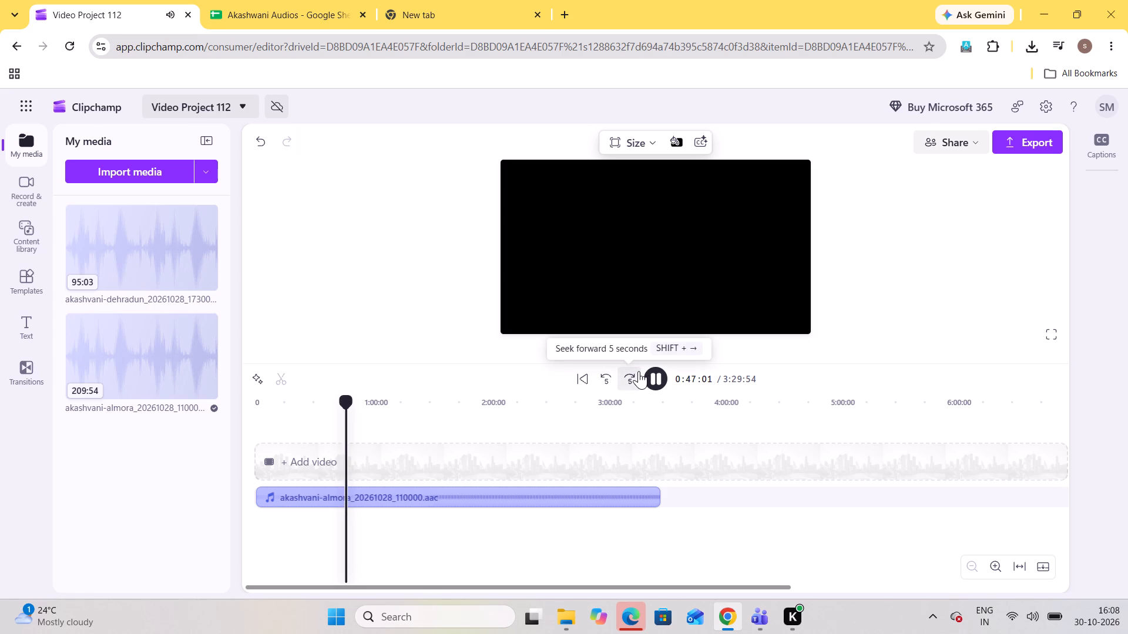
click(639, 371)
click(639, 371)
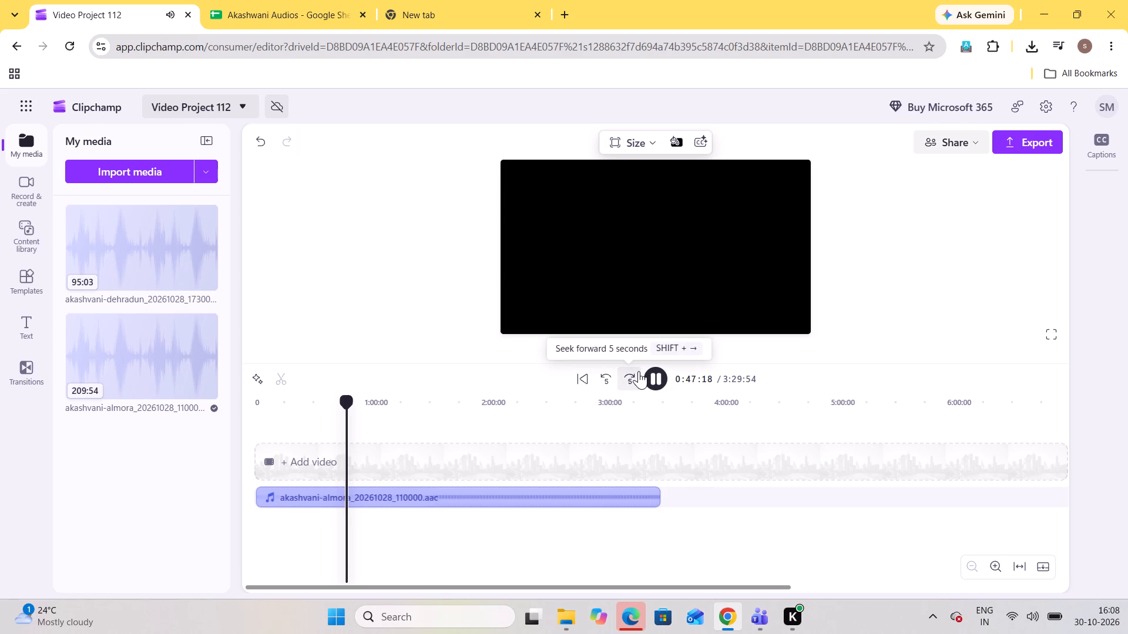
click(639, 371)
triple_click(639, 371)
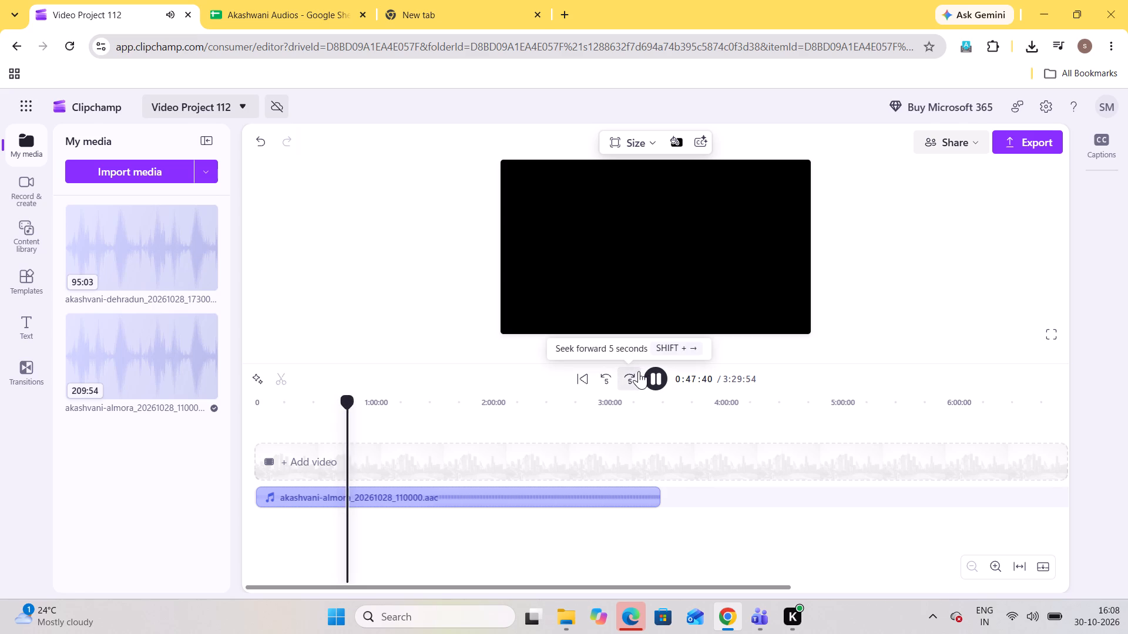
double_click(639, 371)
triple_click(639, 371)
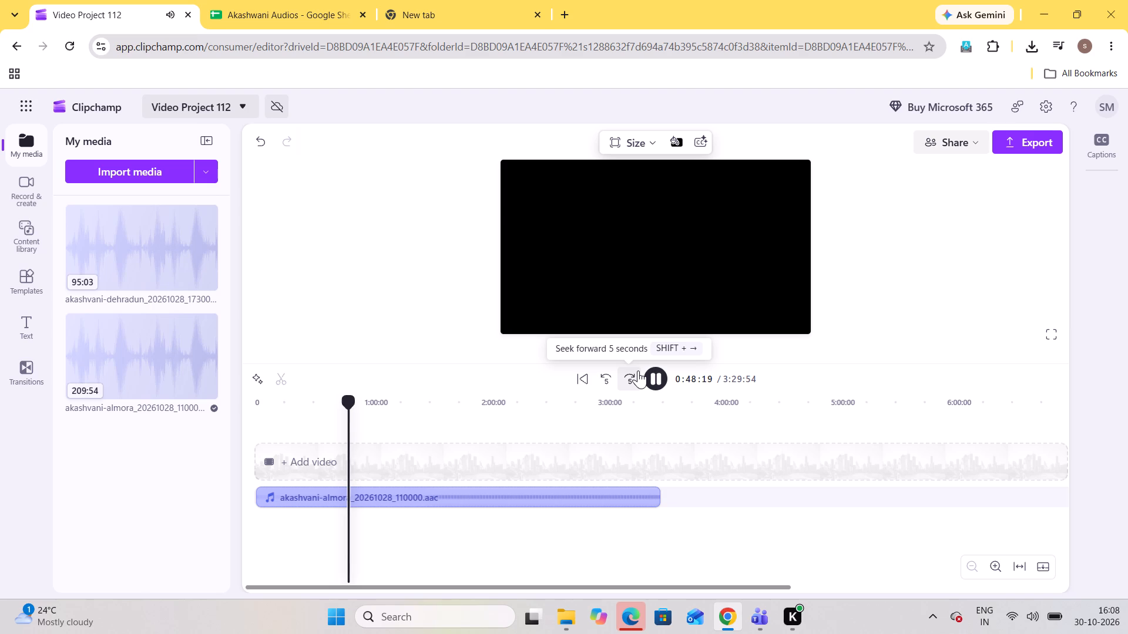
double_click(638, 370)
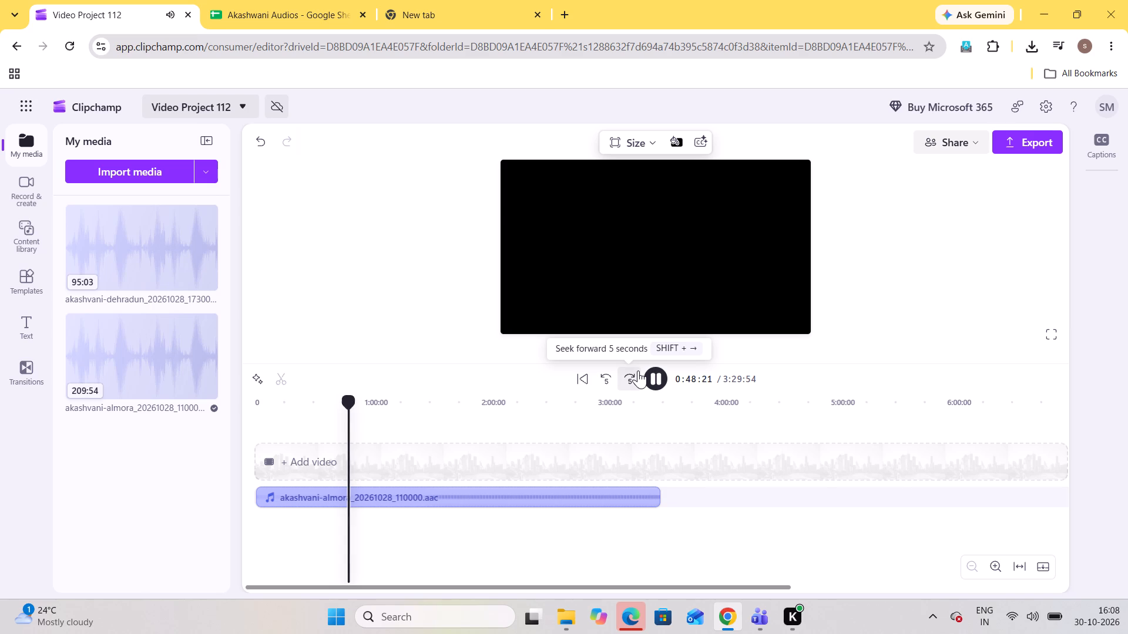
triple_click(638, 370)
triple_click(638, 370)
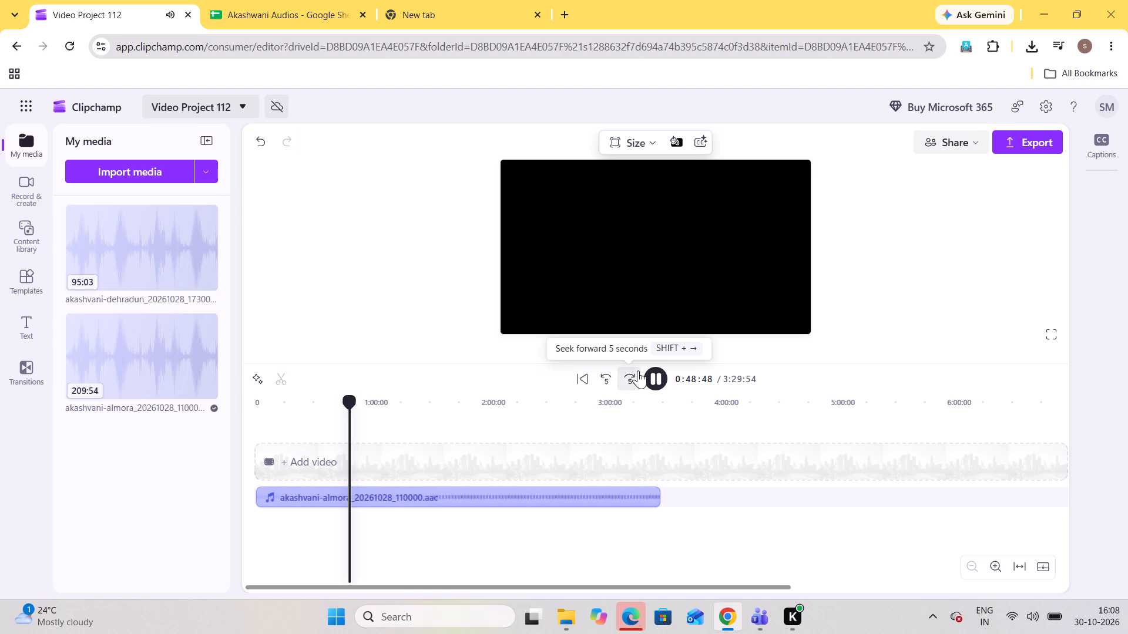
triple_click(638, 370)
triple_click(638, 370)
triple_click(638, 370)
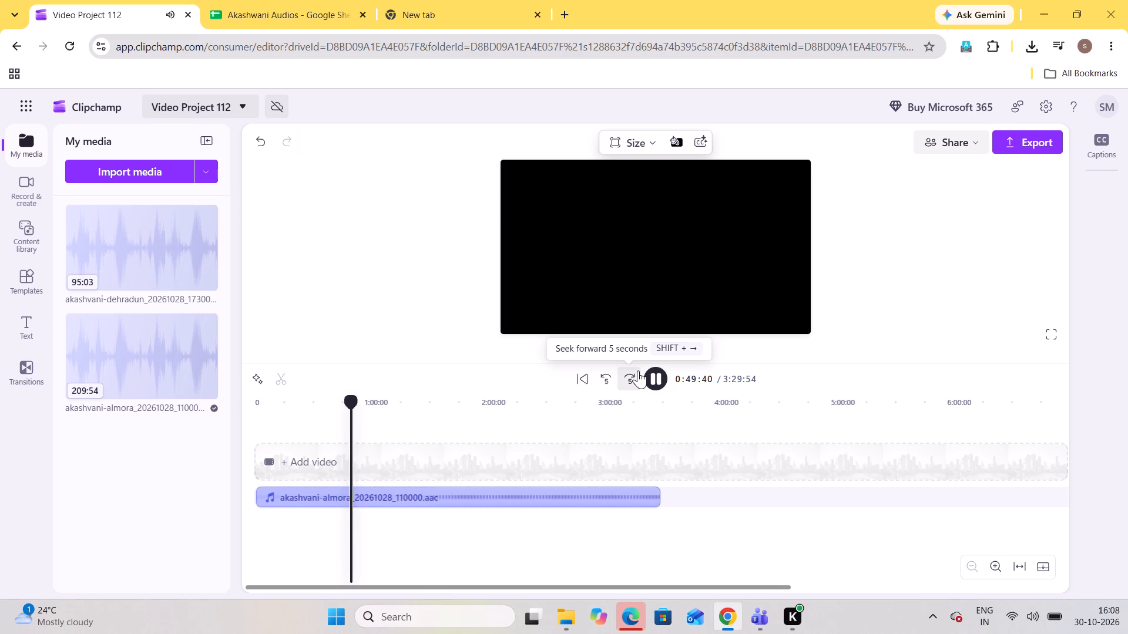
triple_click(638, 370)
click(638, 370)
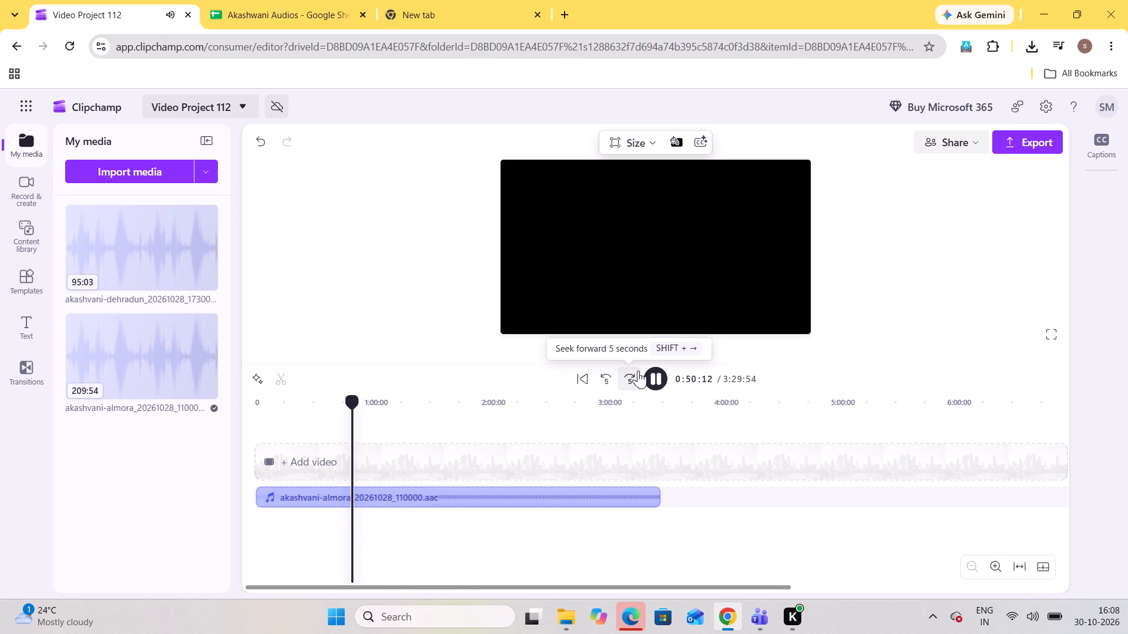
triple_click(638, 370)
double_click(638, 370)
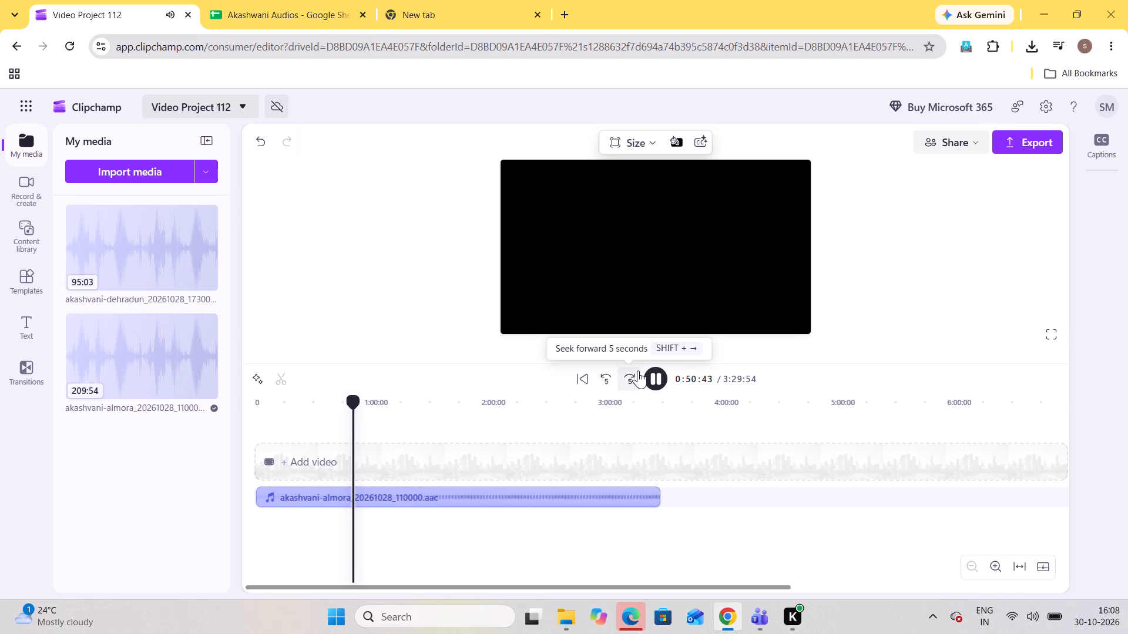
double_click(638, 370)
double_click(638, 370)
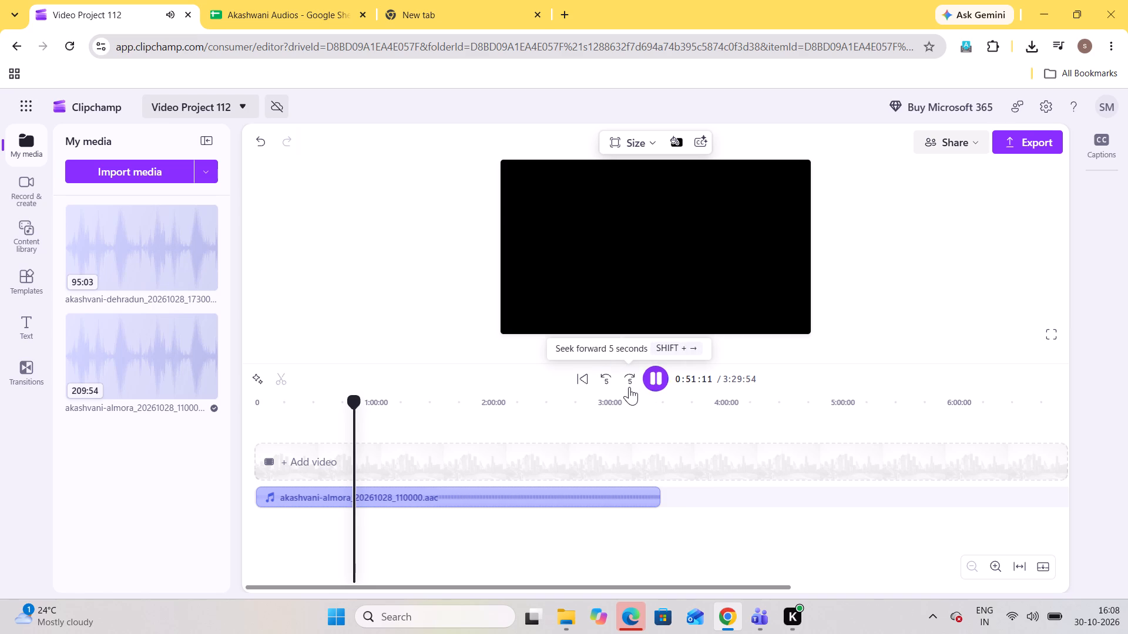
triple_click(629, 387)
double_click(629, 387)
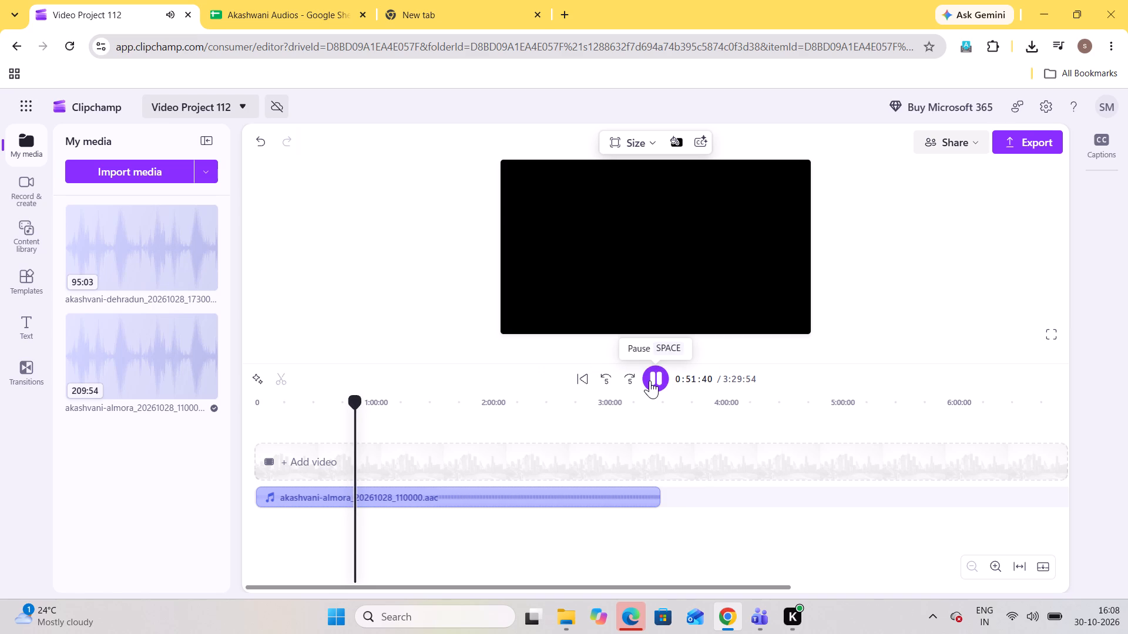
double_click(633, 380)
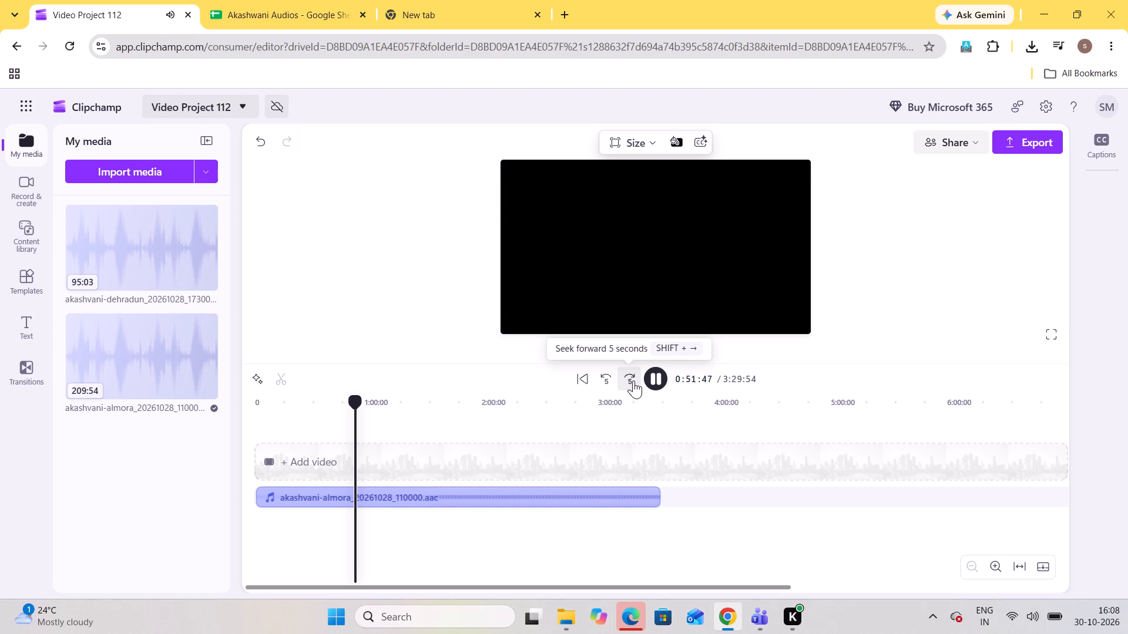
double_click(633, 380)
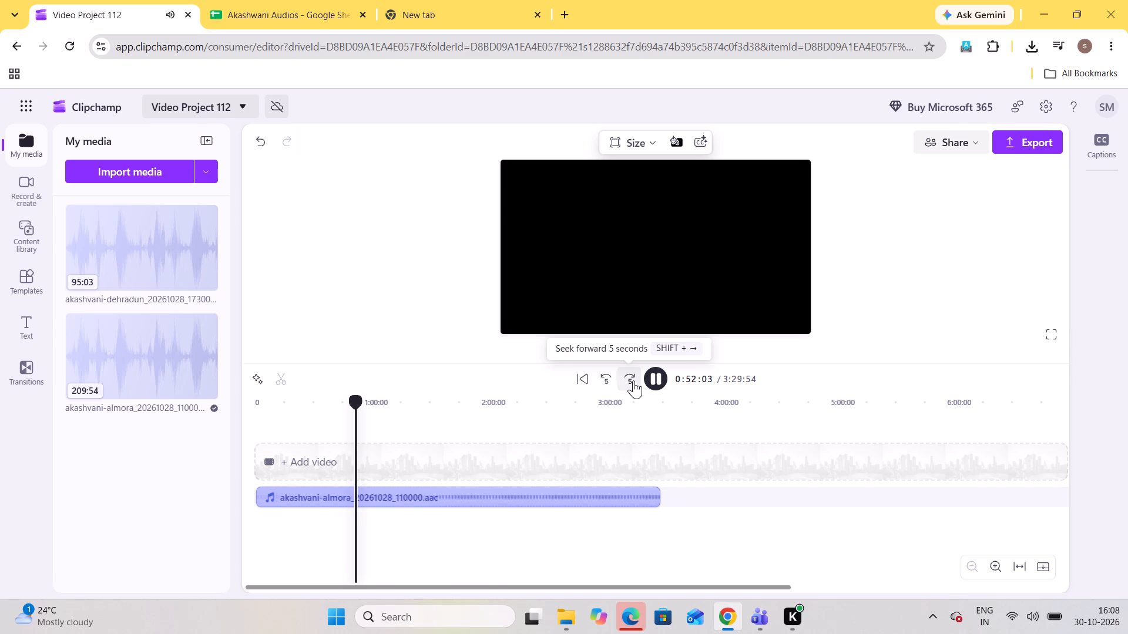
double_click(633, 380)
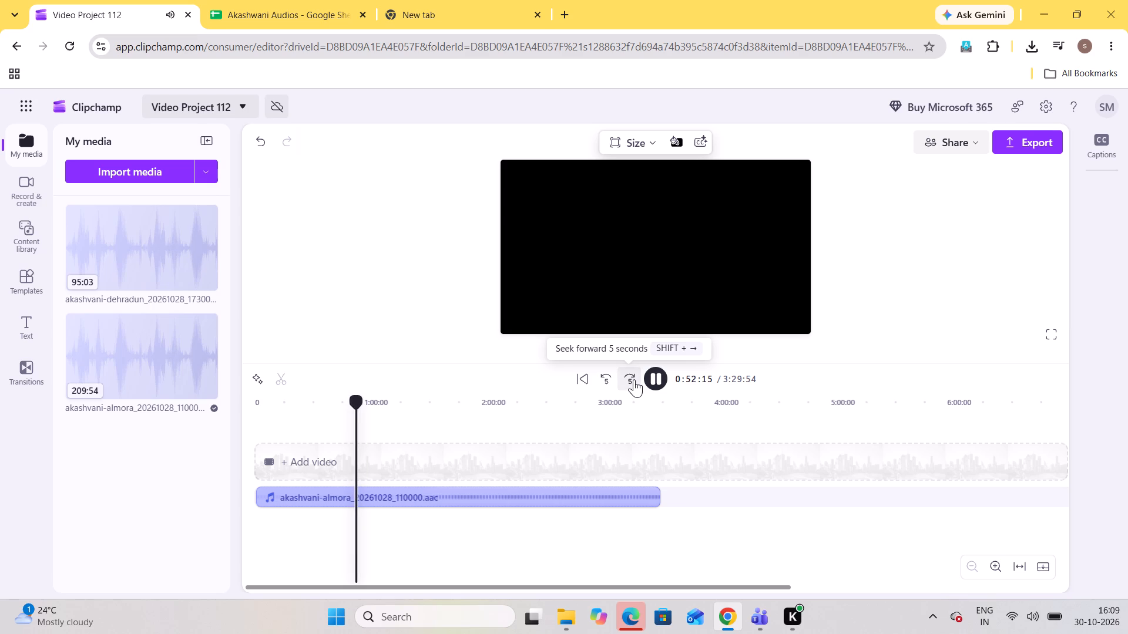
double_click(634, 379)
triple_click(634, 379)
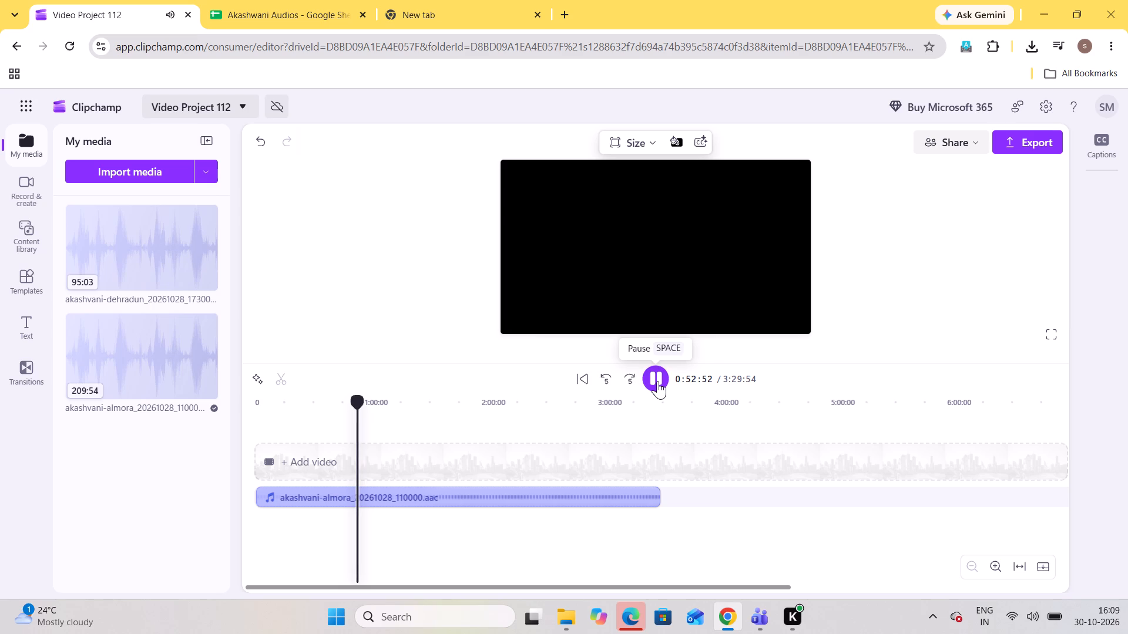
Replay the last few seconds to find the song's start and split the Almora audio clip at 0:52:52.
click(657, 381)
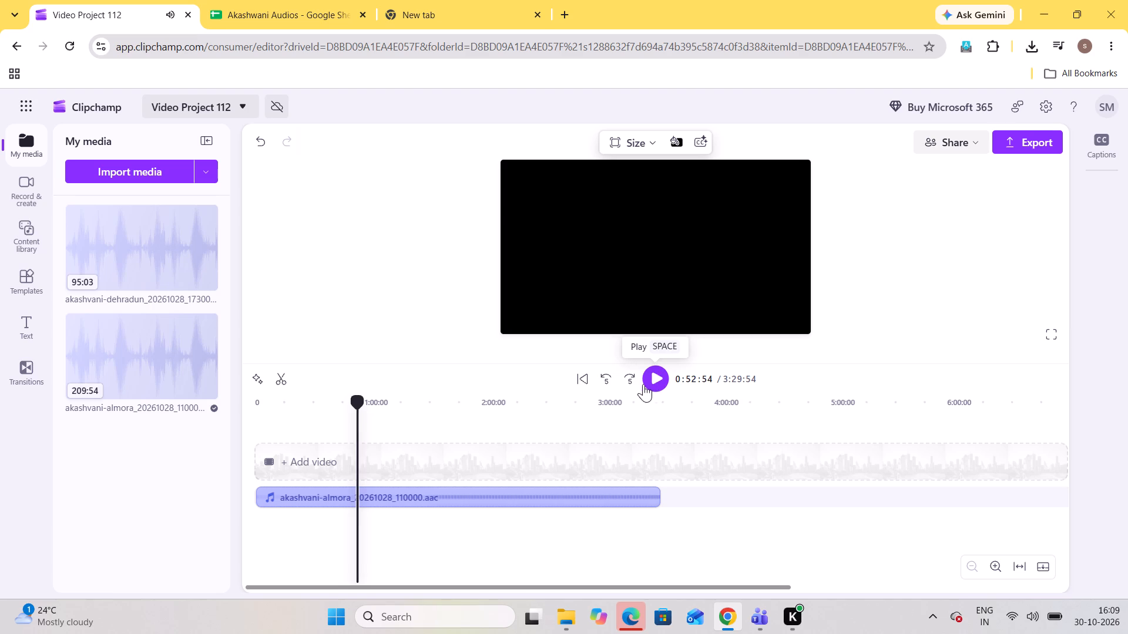
click(655, 377)
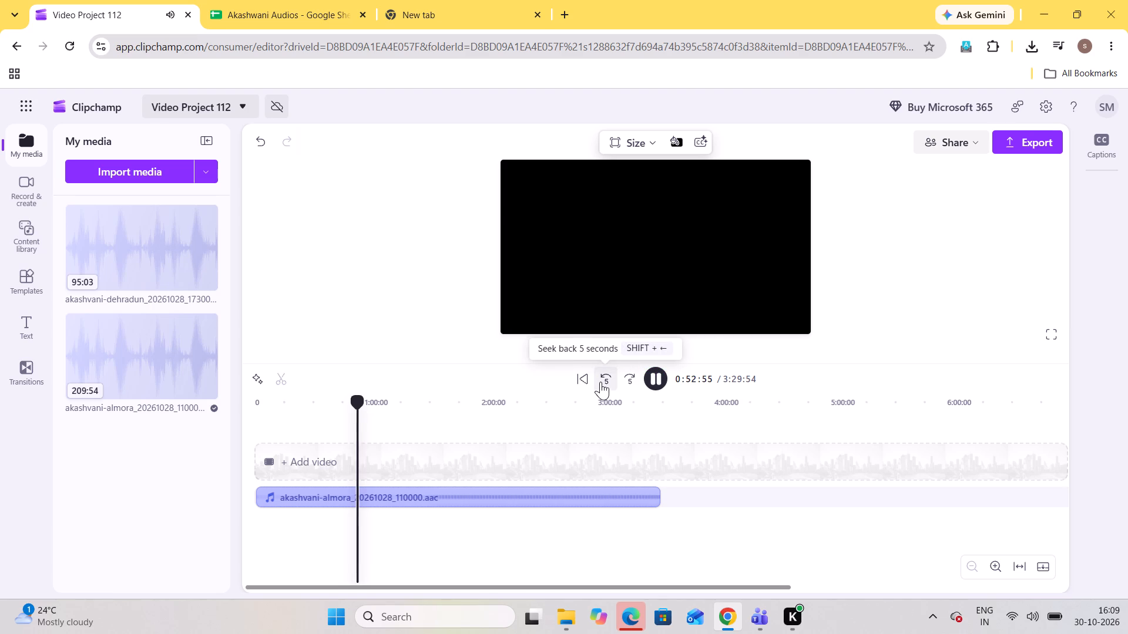
click(600, 382)
click(600, 382)
click(659, 376)
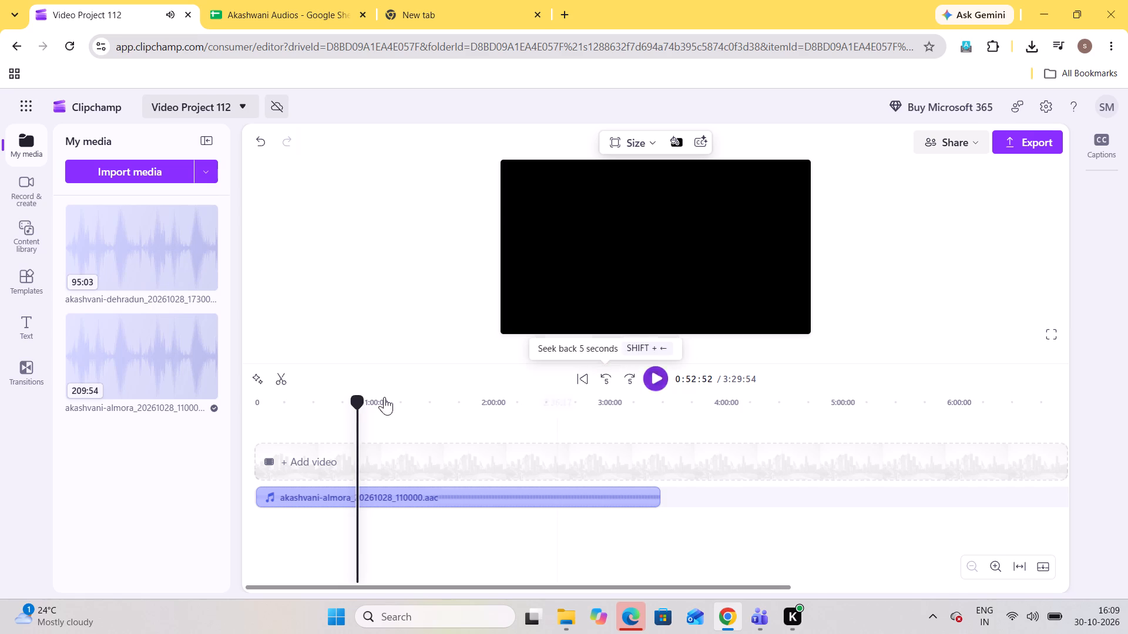
click(276, 377)
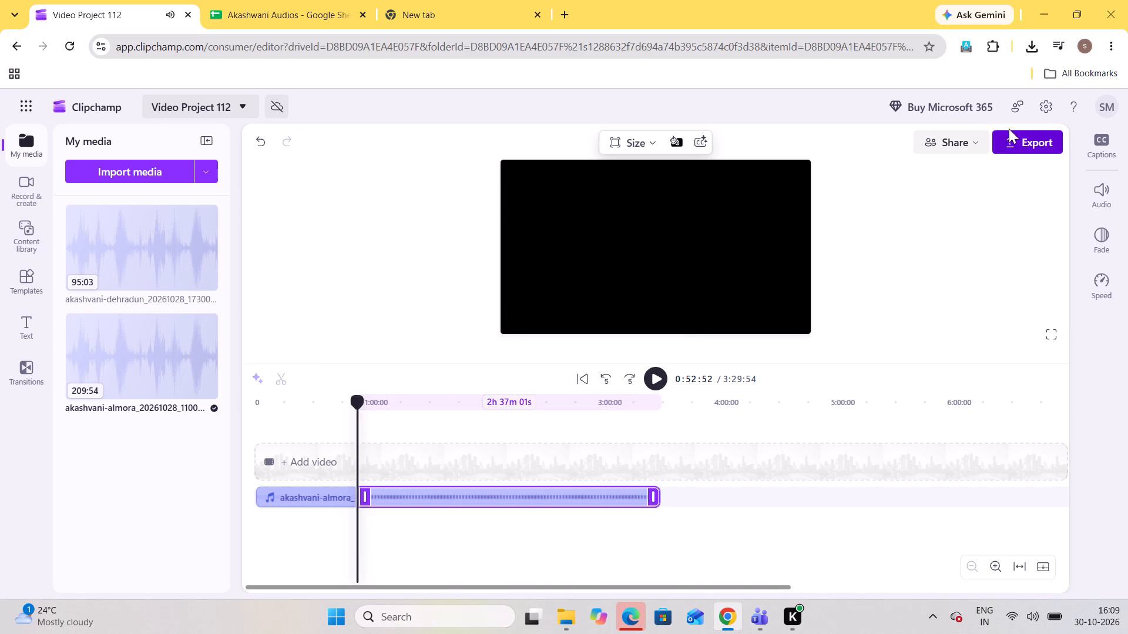
click(1012, 140)
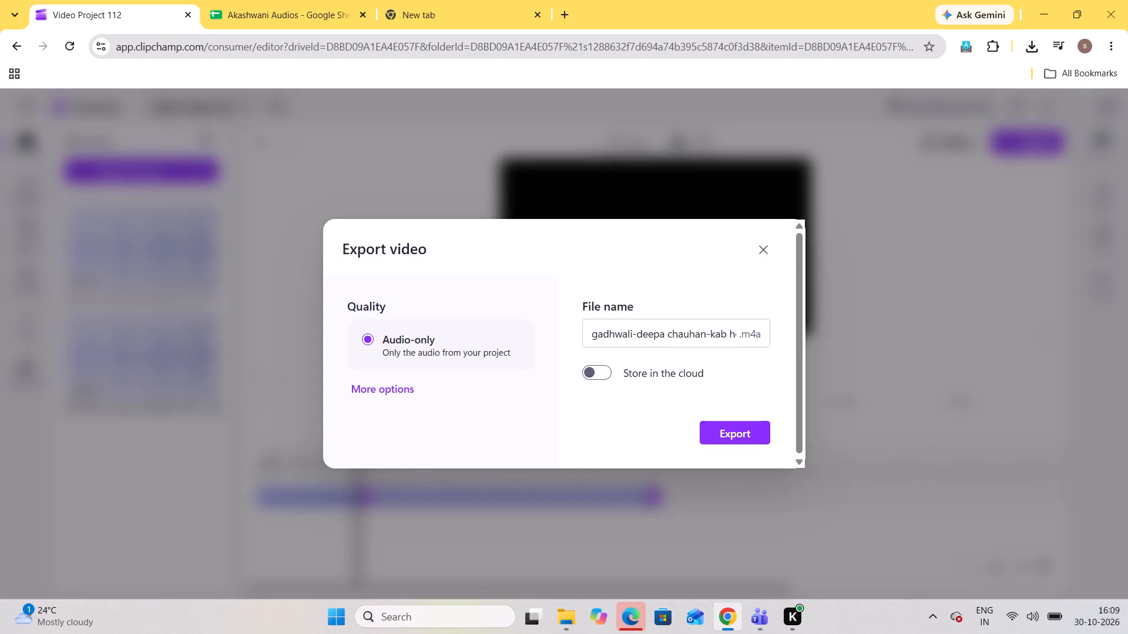
drag(642, 337, 925, 310)
key(BackSpace)
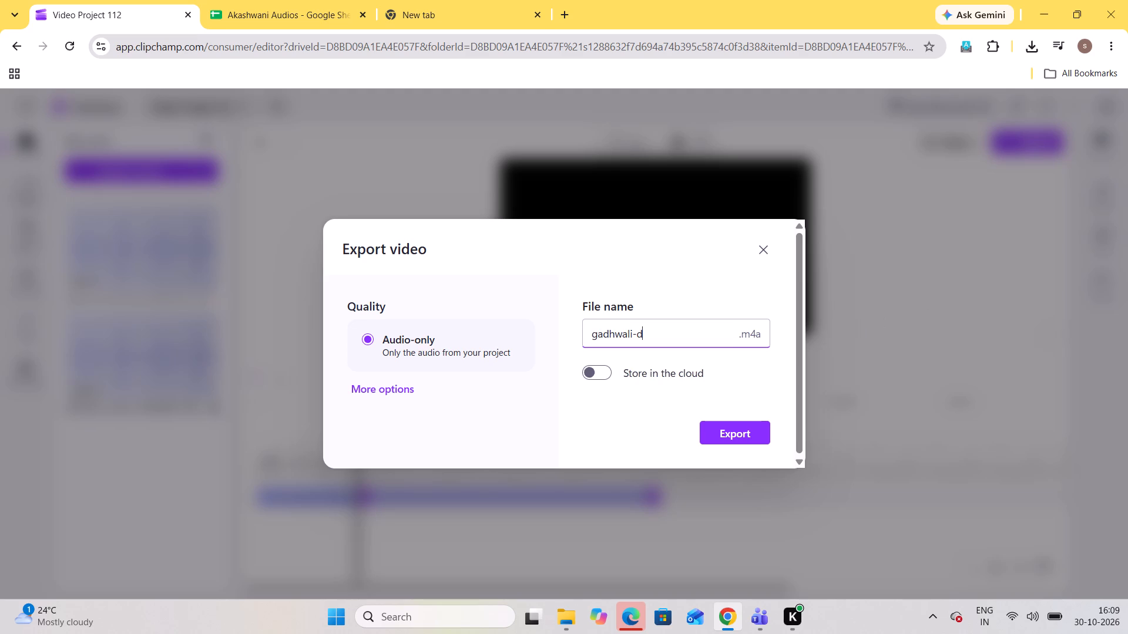
key(BackSpace)
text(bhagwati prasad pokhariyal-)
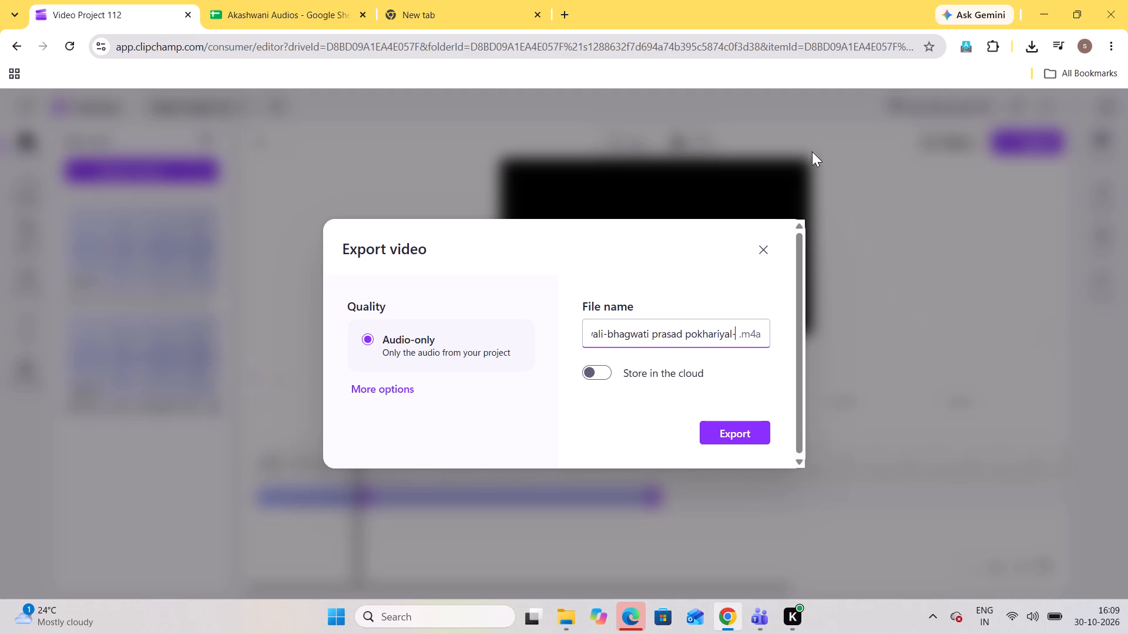
click(804, 153)
Play the recording from the cut at 0:52:52 to listen to the song.
click(663, 383)
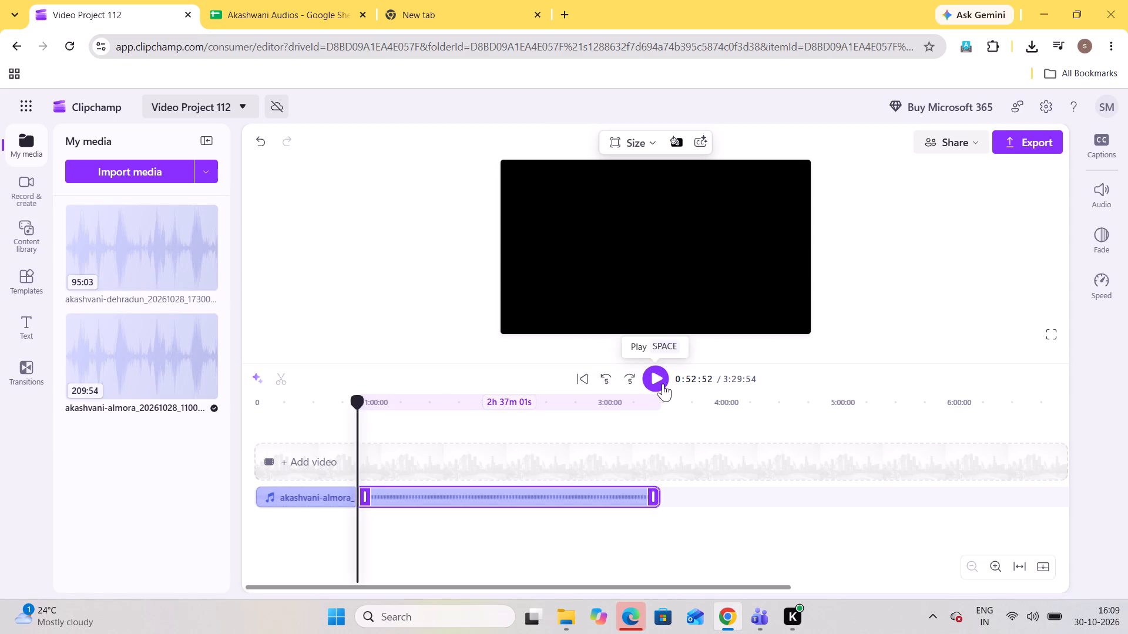
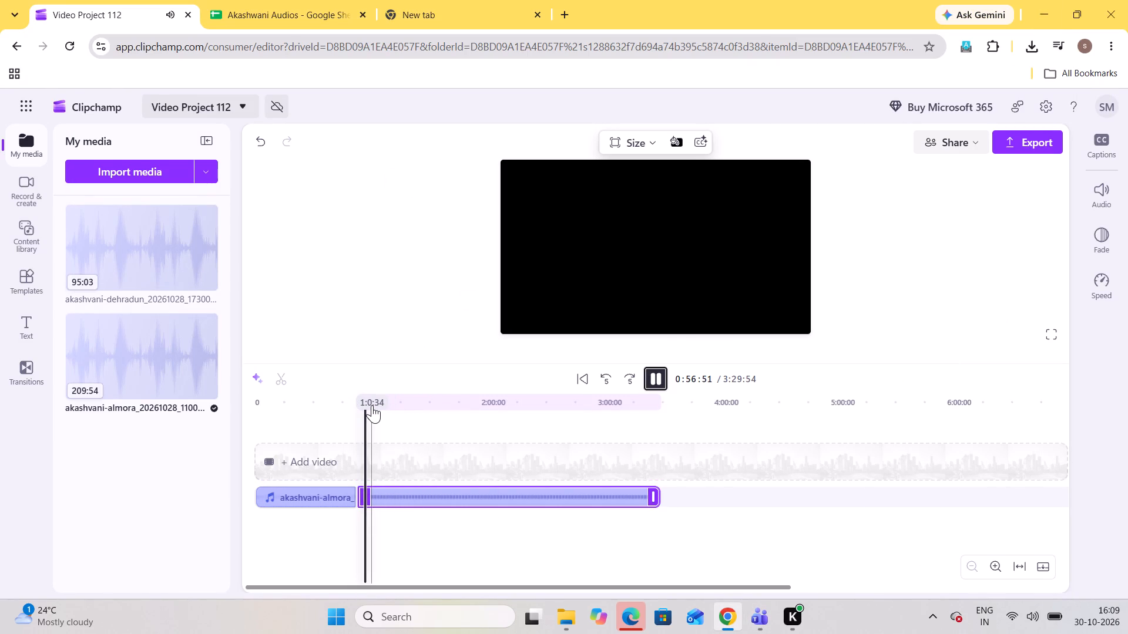
Move playback of the Almora recording back to about 0:53:06, shortly after the cut at 0:52:52, to listen to the song.
key(Left)
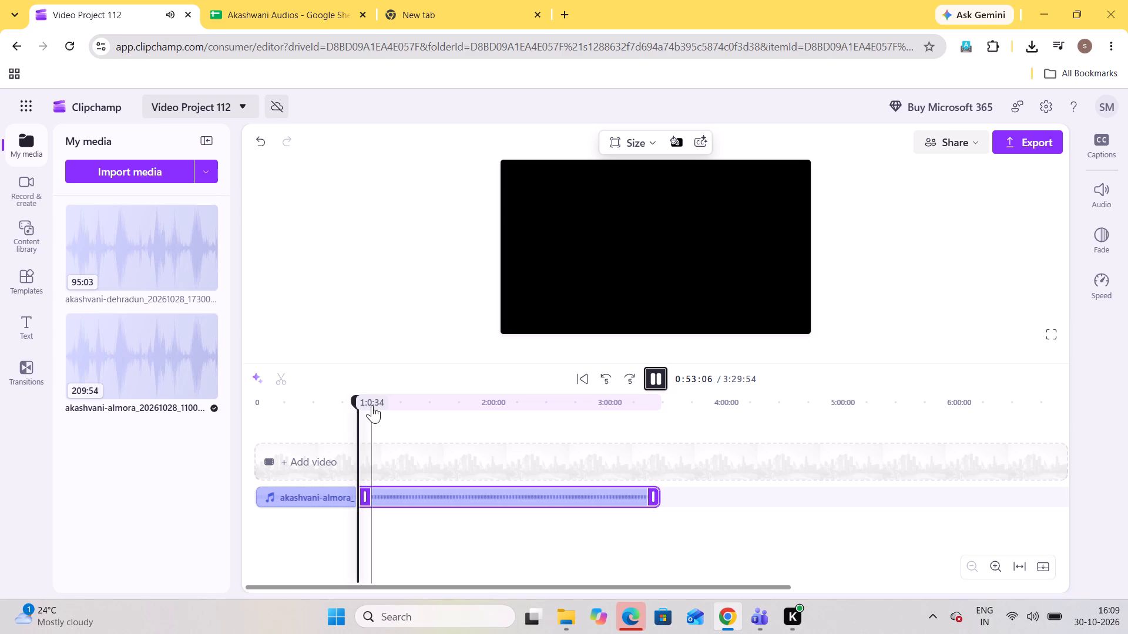